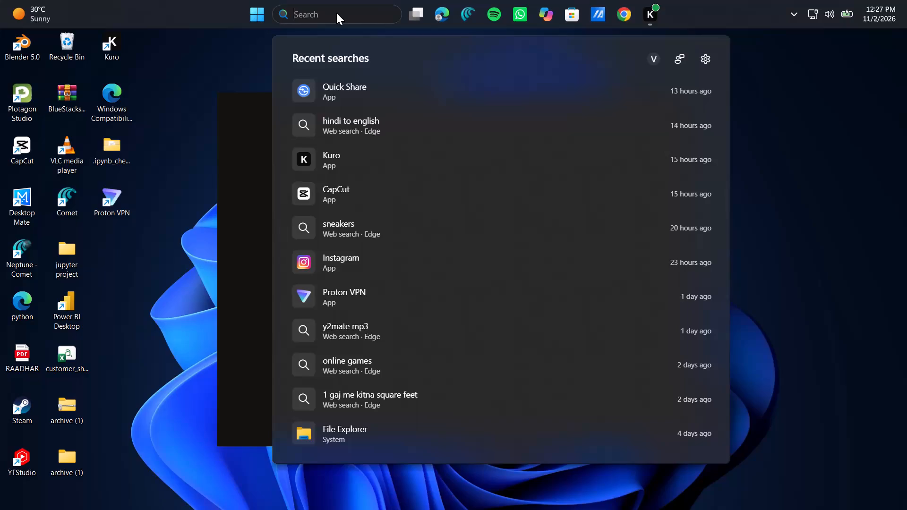
# Search the computer for "cap" and launch the CapCut app.
pyautogui.write('cap')
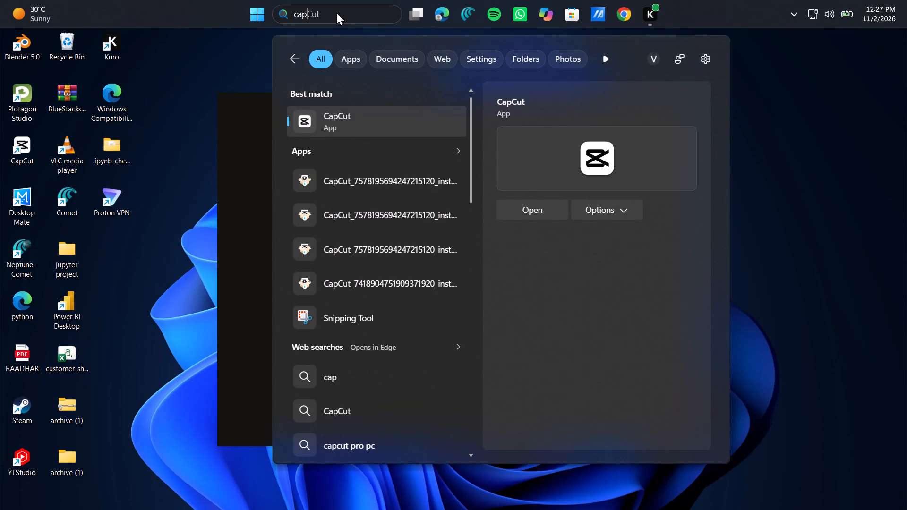
pyautogui.press('Return')
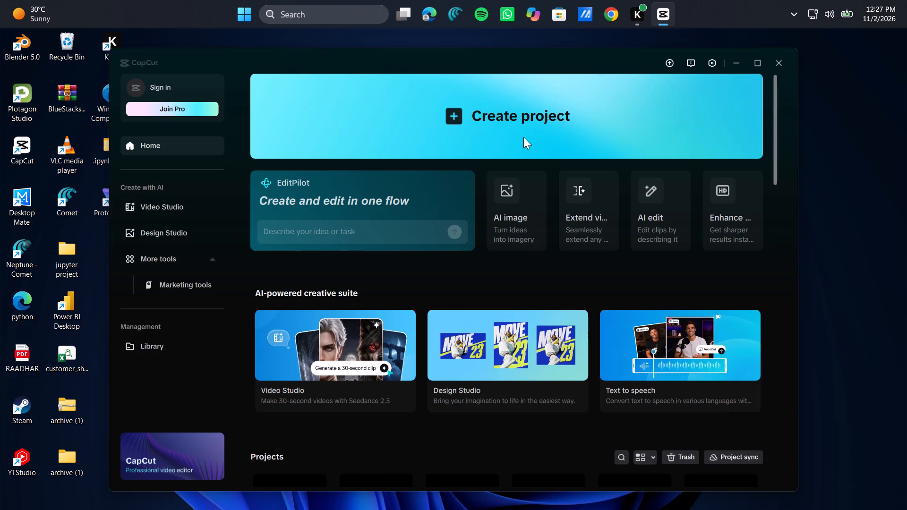
# Browse the saved projects on the CapCut home page.
pyautogui.scroll(-5, 430, 316)
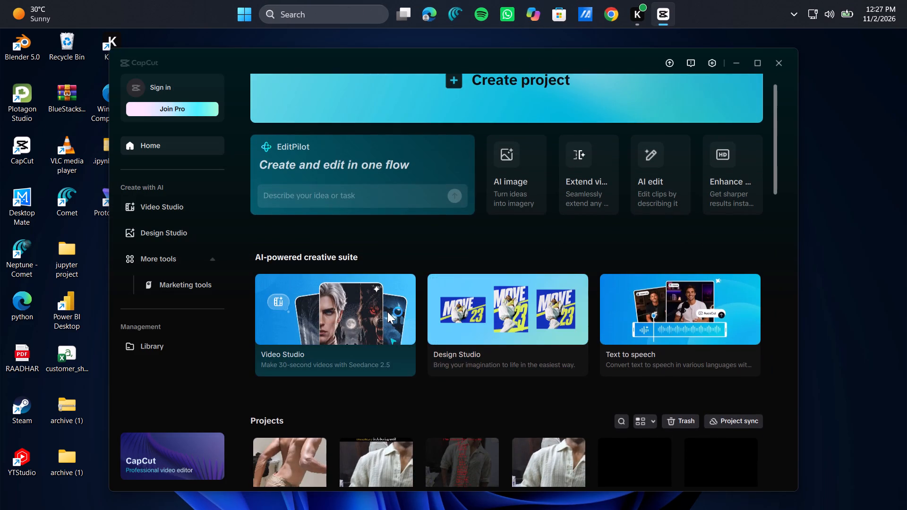
pyautogui.scroll(-5, 387, 312)
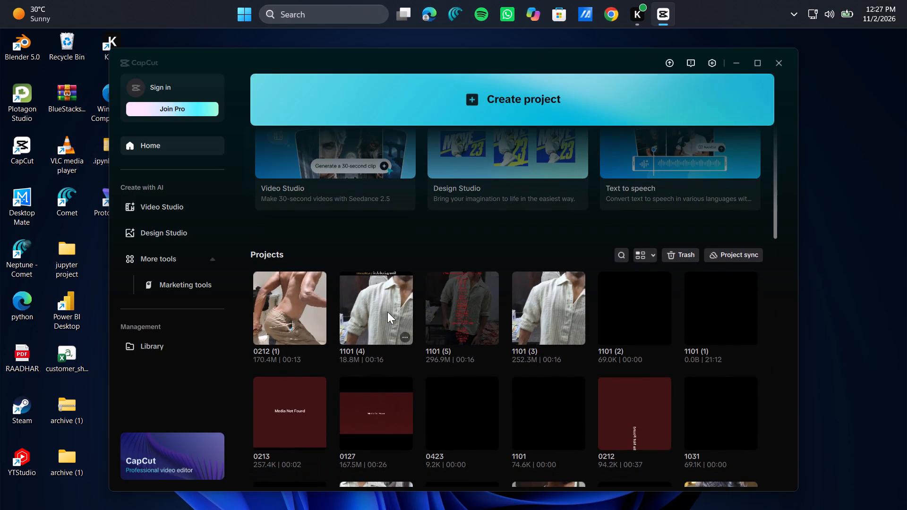
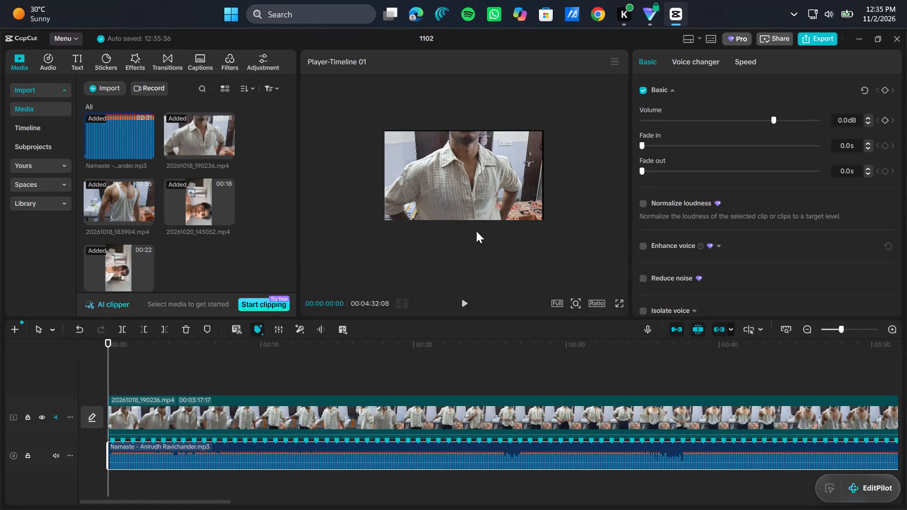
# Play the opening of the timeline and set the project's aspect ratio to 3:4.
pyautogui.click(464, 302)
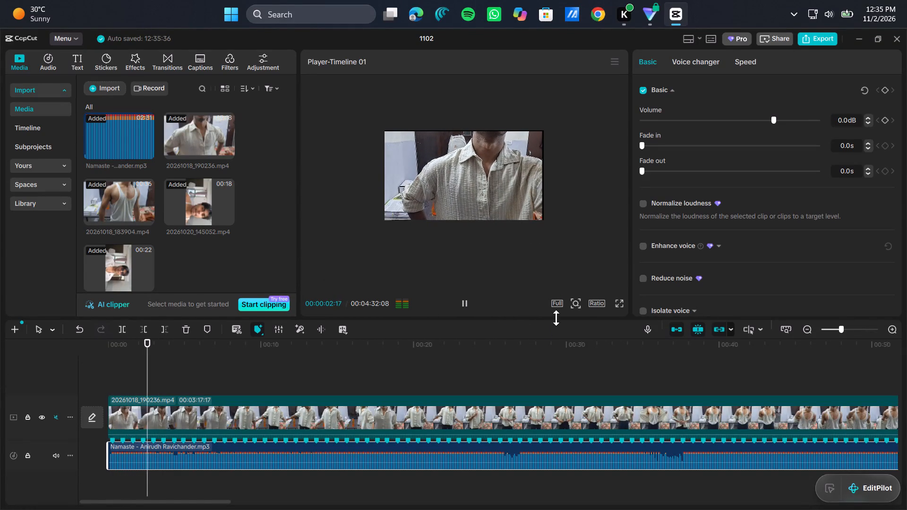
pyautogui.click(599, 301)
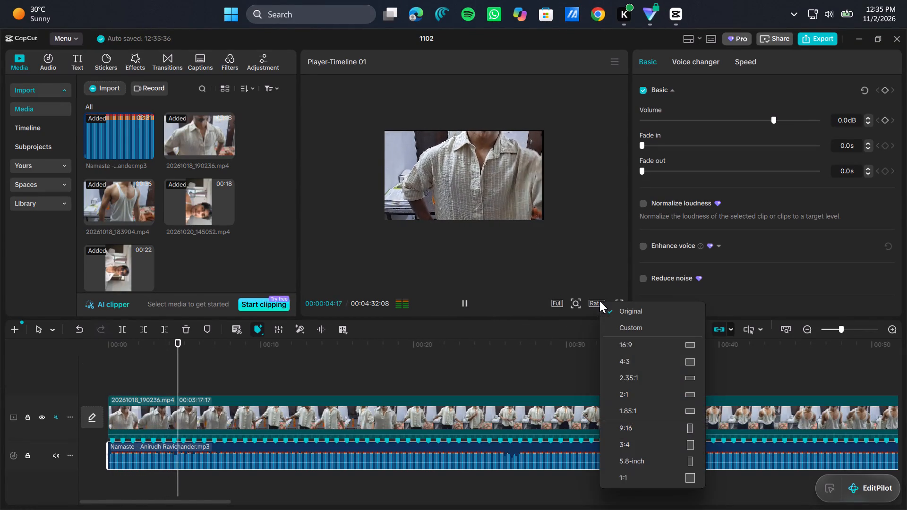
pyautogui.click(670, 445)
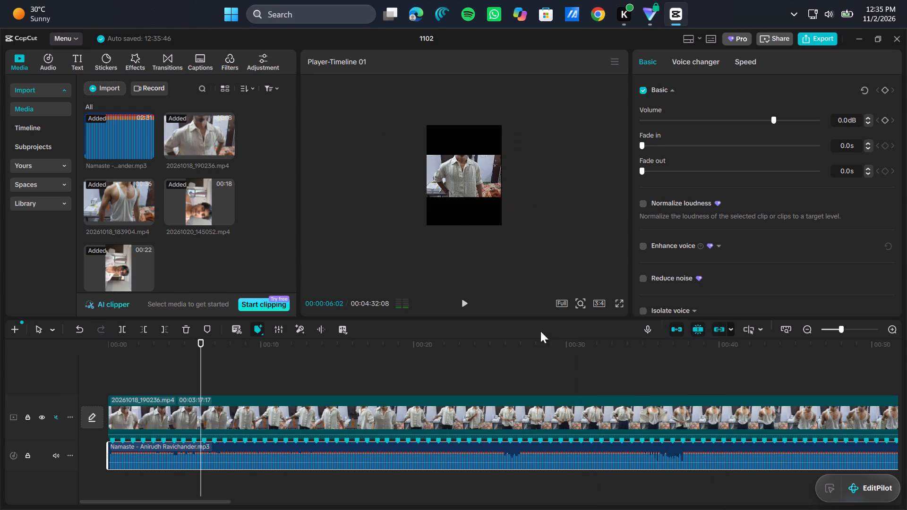
# Enlarge the first clip, 20261018_190236.mp4, to 238% scale so it fills the frame, and centre it at position 0, 0.
pyautogui.click(455, 199)
pyautogui.click(451, 179)
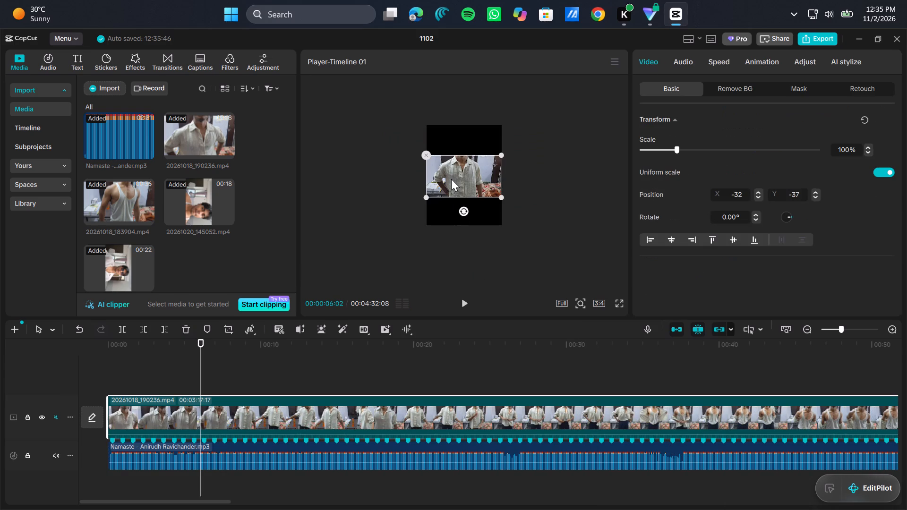
pyautogui.moveTo(424, 197); pyautogui.dragTo(409, 233)
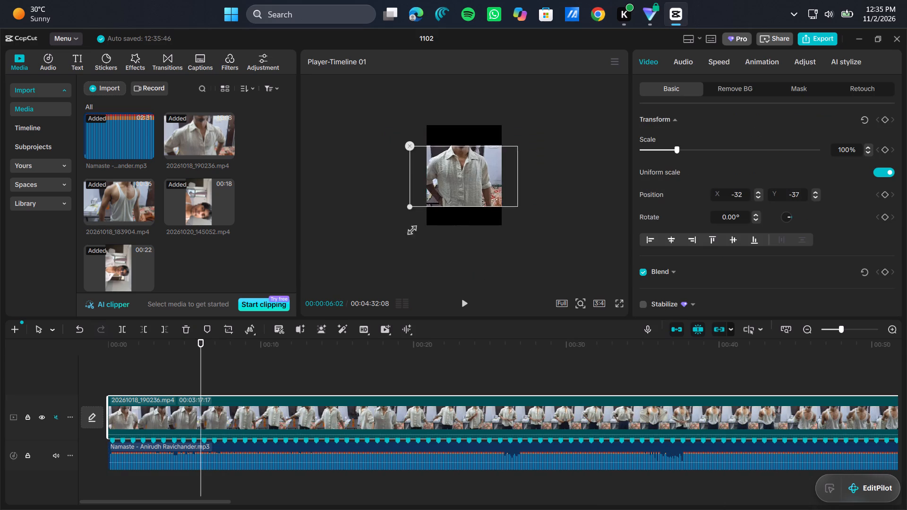
pyautogui.moveTo(409, 233); pyautogui.dragTo(387, 281)
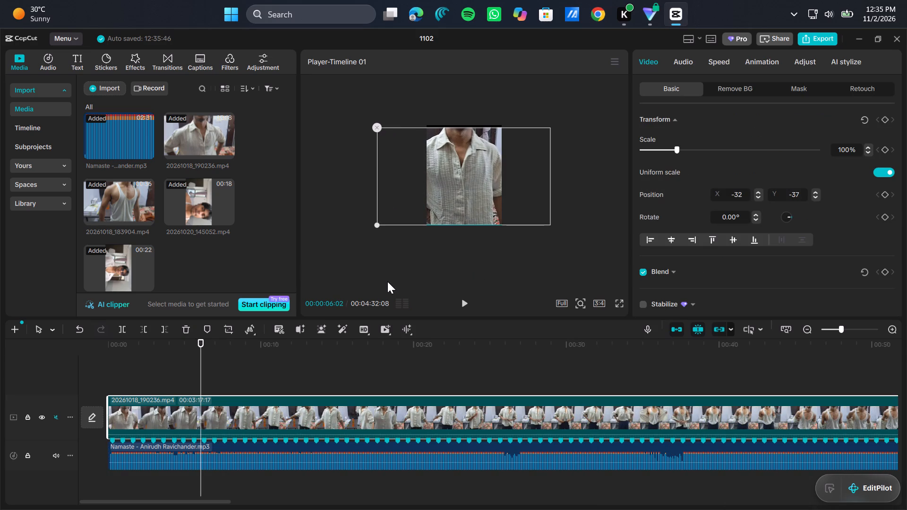
pyautogui.moveTo(387, 281); pyautogui.dragTo(383, 289)
pyautogui.click(455, 158)
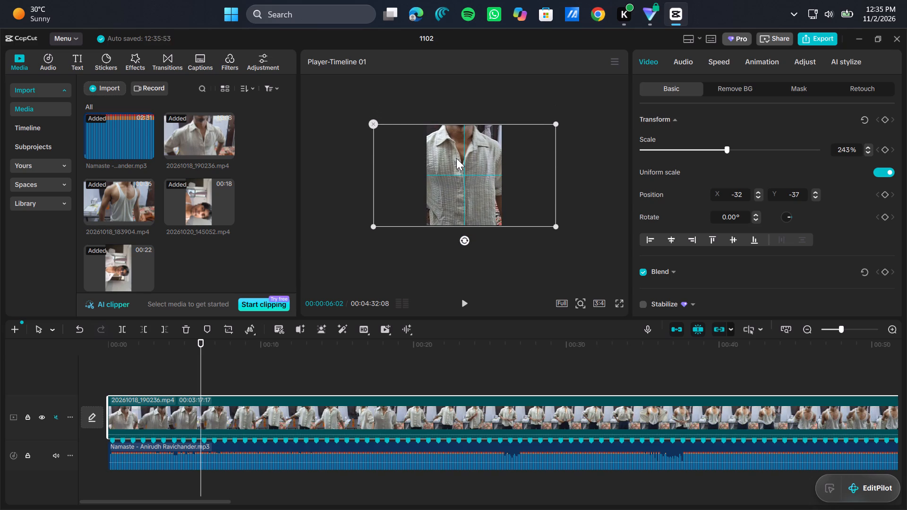
pyautogui.click(375, 224)
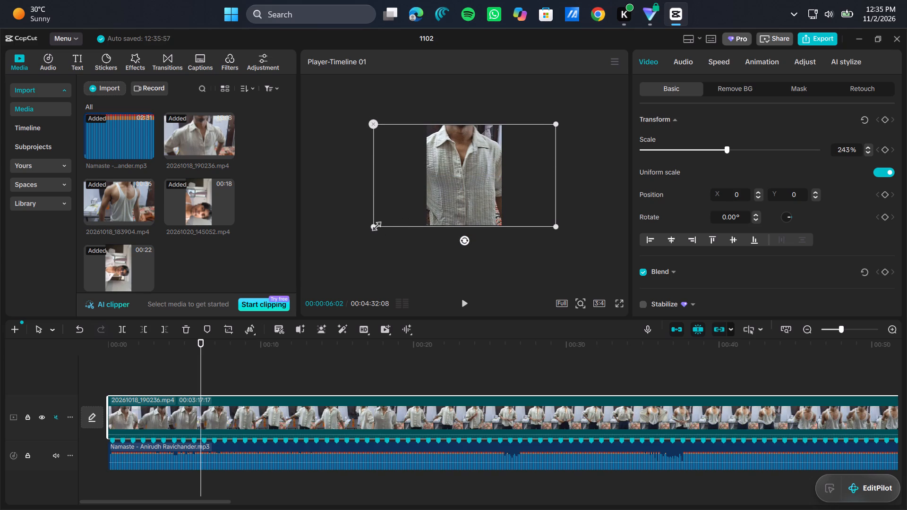
pyautogui.click(498, 250)
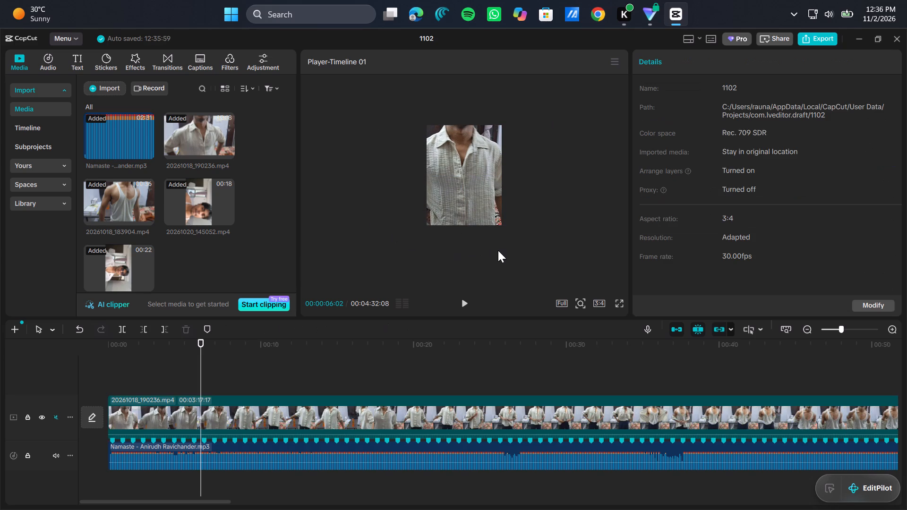
# Play the video from the start and trim off the part of the first clip before 00:00:19:11.
pyautogui.moveTo(200, 371); pyautogui.dragTo(12, 407)
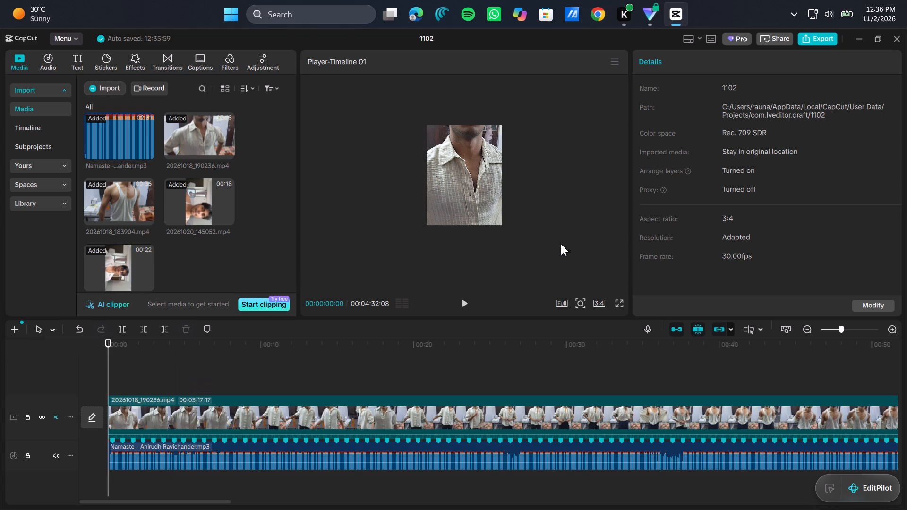
pyautogui.click(467, 299)
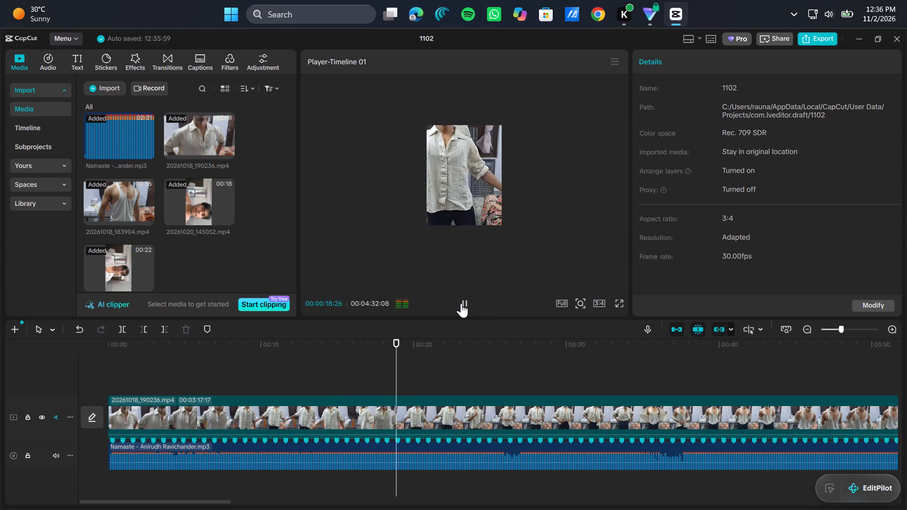
pyautogui.click(461, 303)
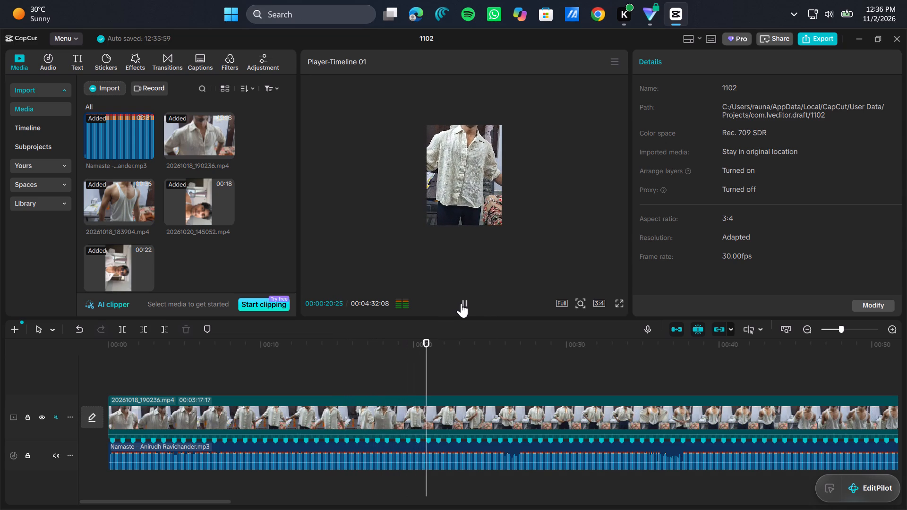
pyautogui.moveTo(427, 366); pyautogui.dragTo(404, 364)
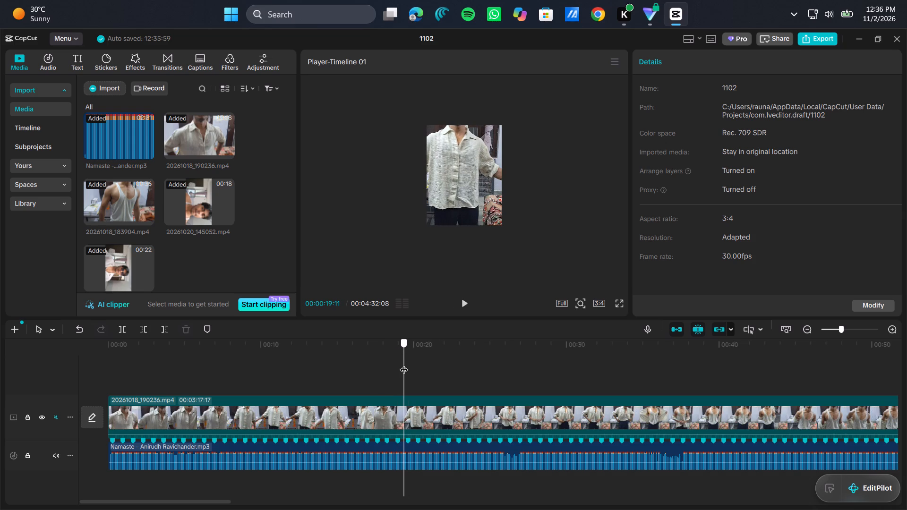
pyautogui.click(349, 404)
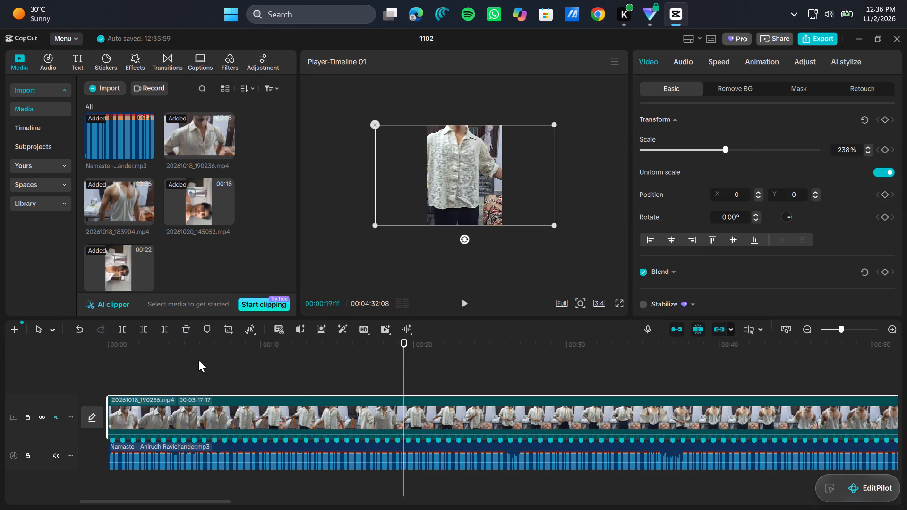
pyautogui.click(146, 331)
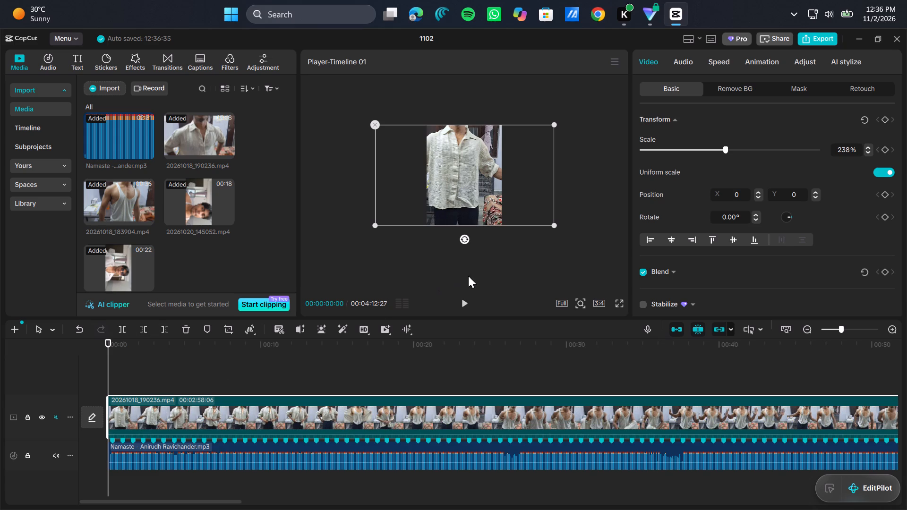
# Play the trimmed opening and split the first clip at 00:00:05:19.
pyautogui.click(465, 301)
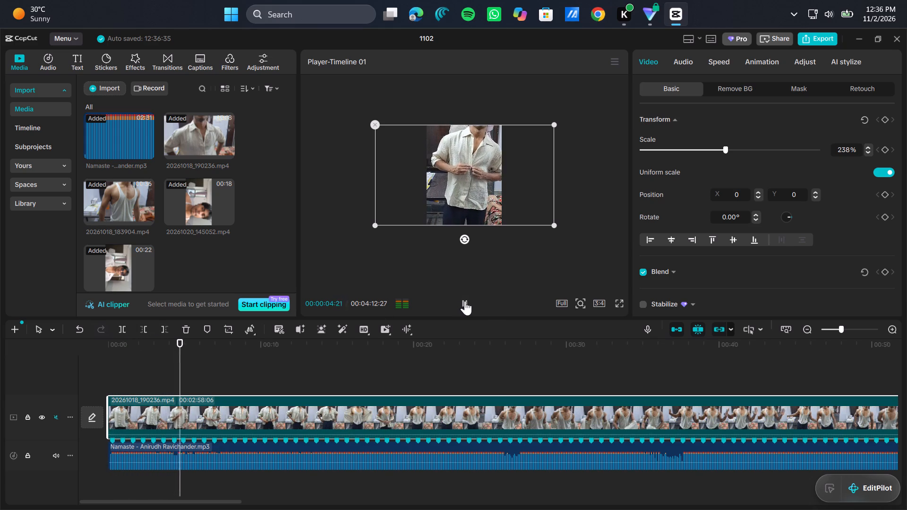
pyautogui.click(465, 301)
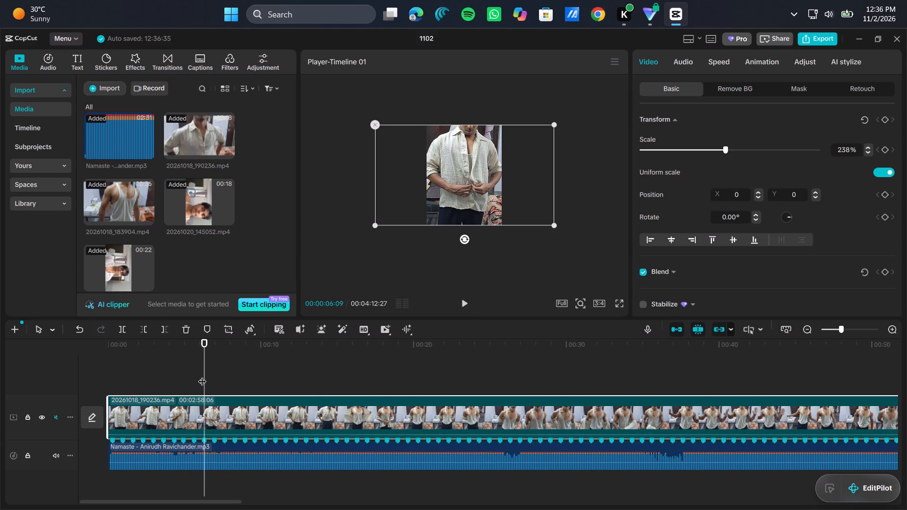
pyautogui.moveTo(202, 375); pyautogui.dragTo(196, 375)
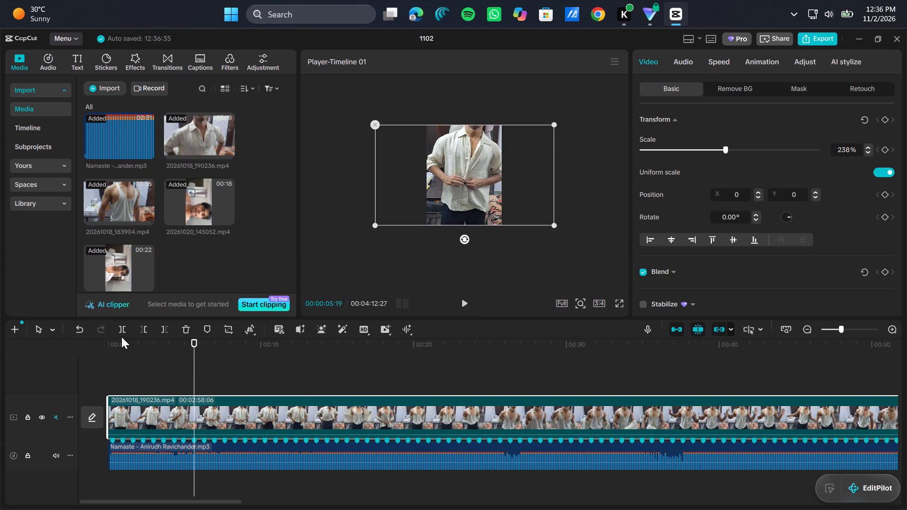
pyautogui.click(117, 331)
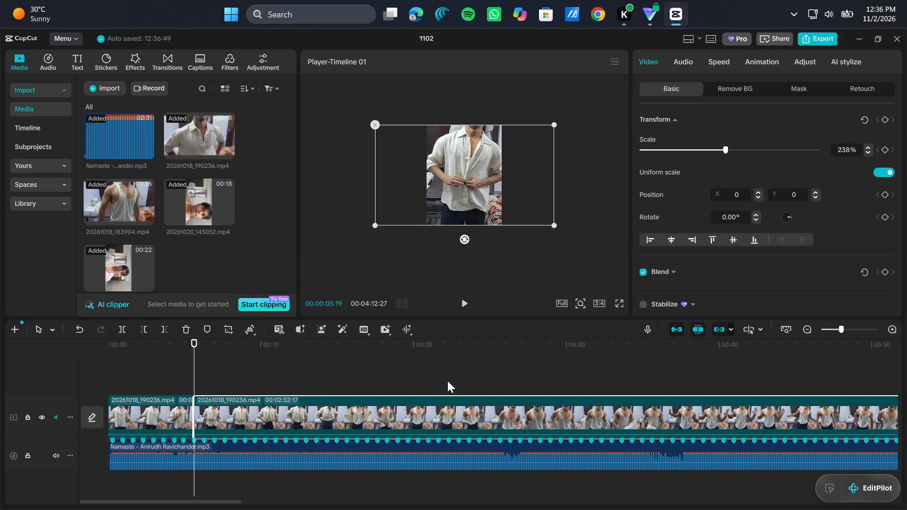
# Scrub ahead through the remaining footage and split the 20261018_190236.mp4 clip at 00:00:50:09.
pyautogui.click(447, 381)
pyautogui.moveTo(447, 381); pyautogui.dragTo(363, 382)
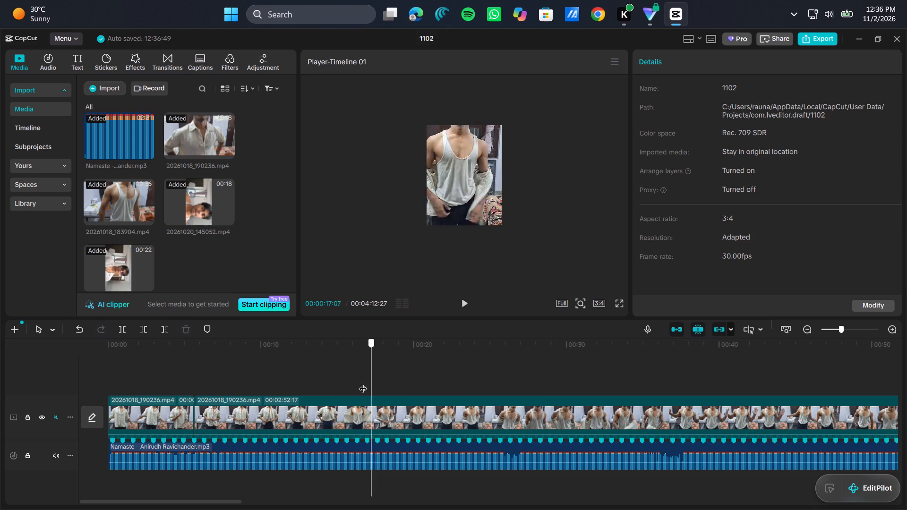
pyautogui.moveTo(363, 382); pyautogui.dragTo(644, 390)
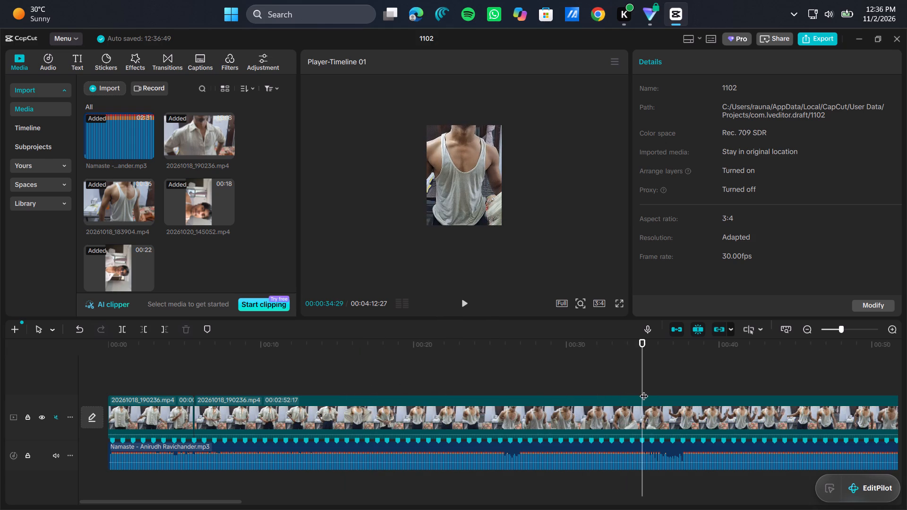
pyautogui.hscroll(-1, 565, 378)
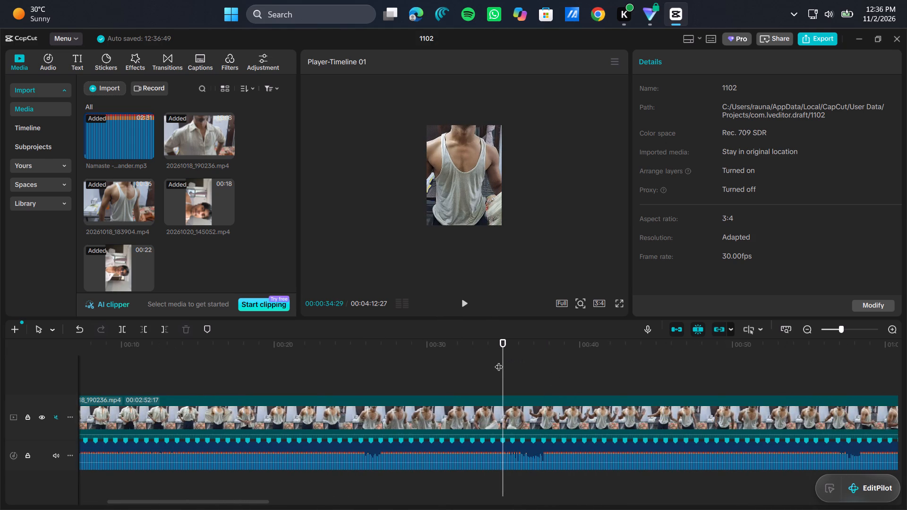
pyautogui.moveTo(505, 358); pyautogui.dragTo(598, 363)
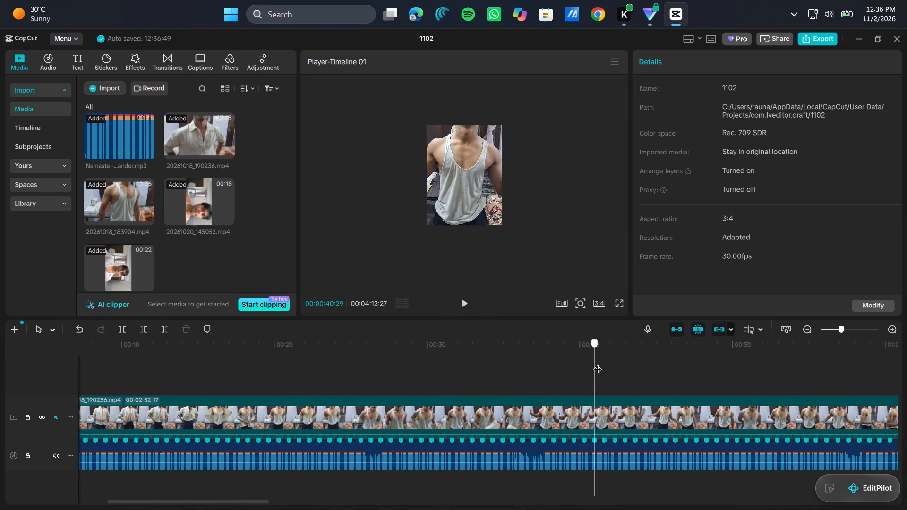
pyautogui.moveTo(598, 363); pyautogui.dragTo(609, 364)
pyautogui.hscroll(-1, 526, 365)
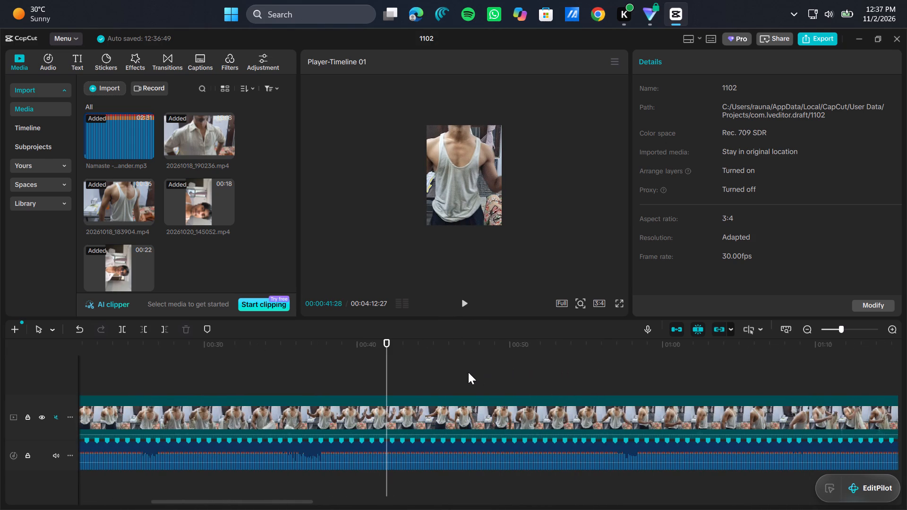
pyautogui.click(468, 372)
pyautogui.moveTo(468, 372); pyautogui.dragTo(507, 372)
pyautogui.click(119, 333)
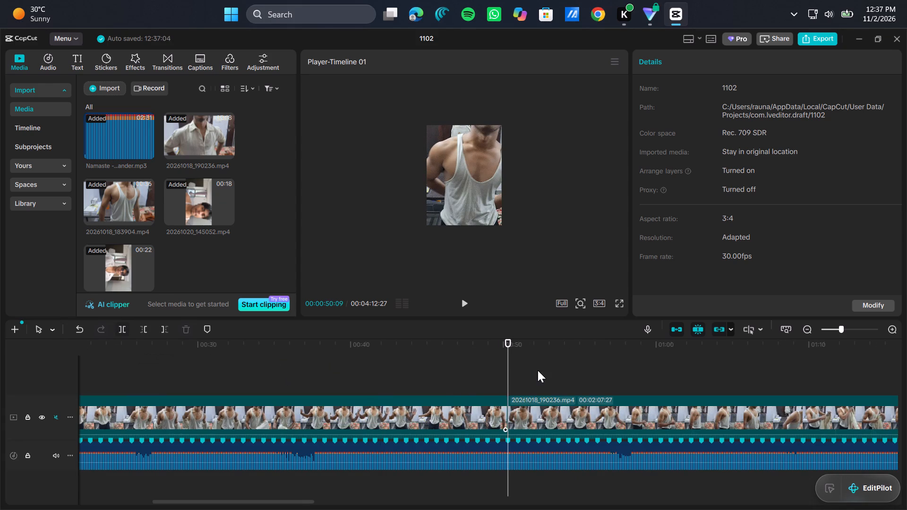
# Split the 20261018_190236.mp4 clip again at 00:00:55:24 to isolate a segment of about 5.5 seconds.
pyautogui.click(569, 371)
pyautogui.moveTo(569, 371); pyautogui.dragTo(586, 371)
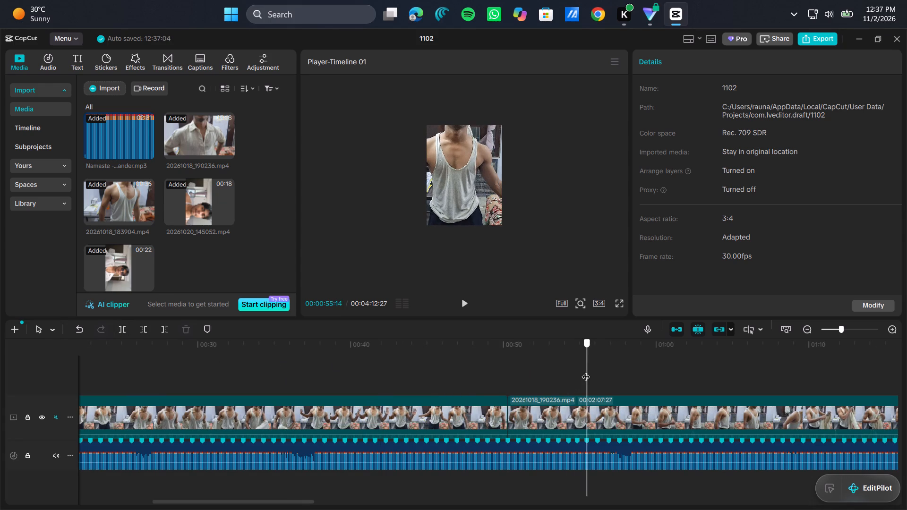
pyautogui.moveTo(586, 371); pyautogui.dragTo(592, 371)
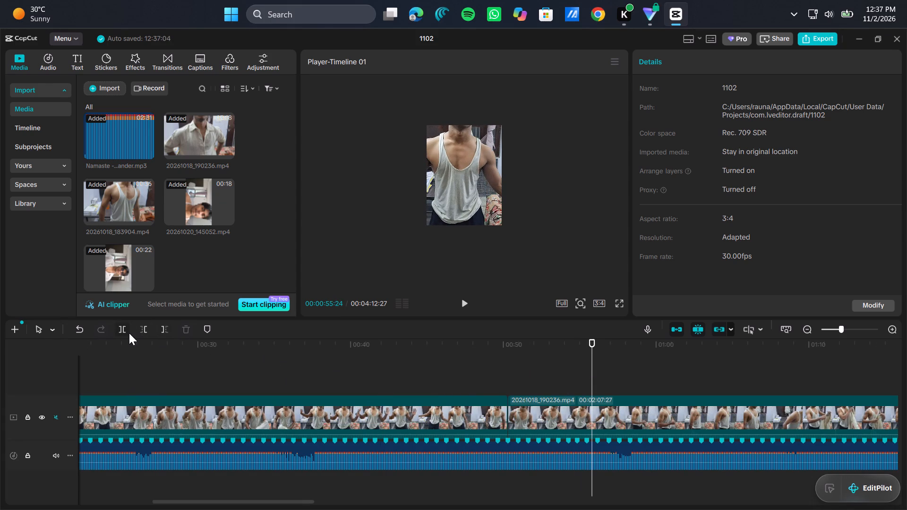
pyautogui.click(129, 333)
# Move the isolated short segment to directly after the opening segment, starting at 00:00:05:19.
pyautogui.moveTo(563, 401); pyautogui.dragTo(350, 419)
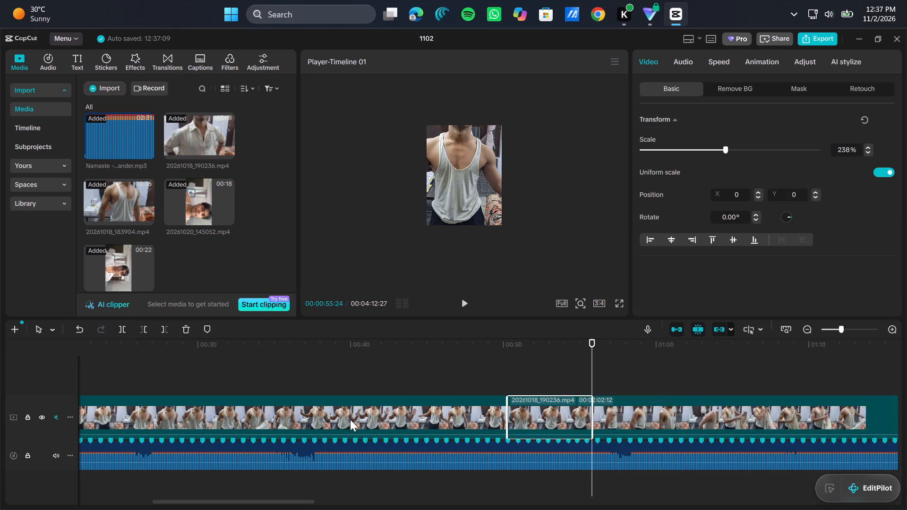
pyautogui.moveTo(350, 419); pyautogui.dragTo(228, 405)
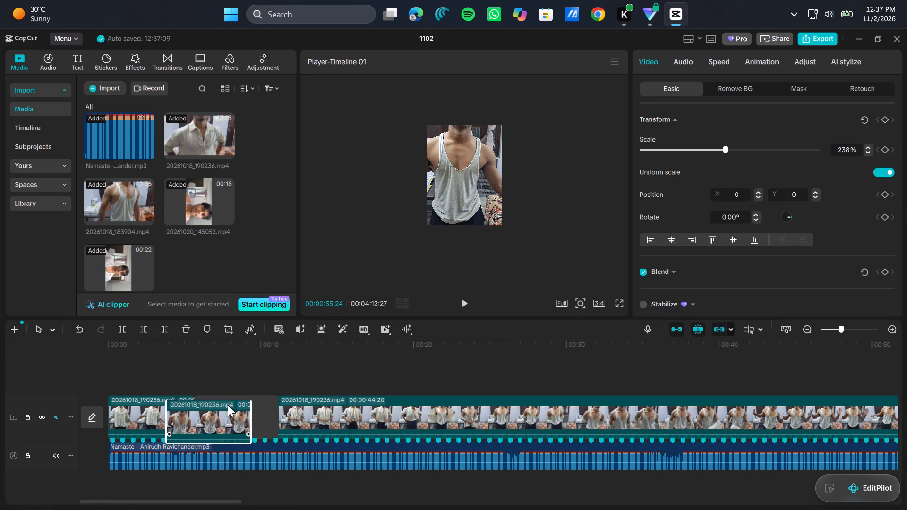
pyautogui.moveTo(228, 405); pyautogui.dragTo(236, 402)
# Preview the relocated second segment at 00:00:08:09 and change the project's aspect ratio to 1:1.
pyautogui.click(232, 373)
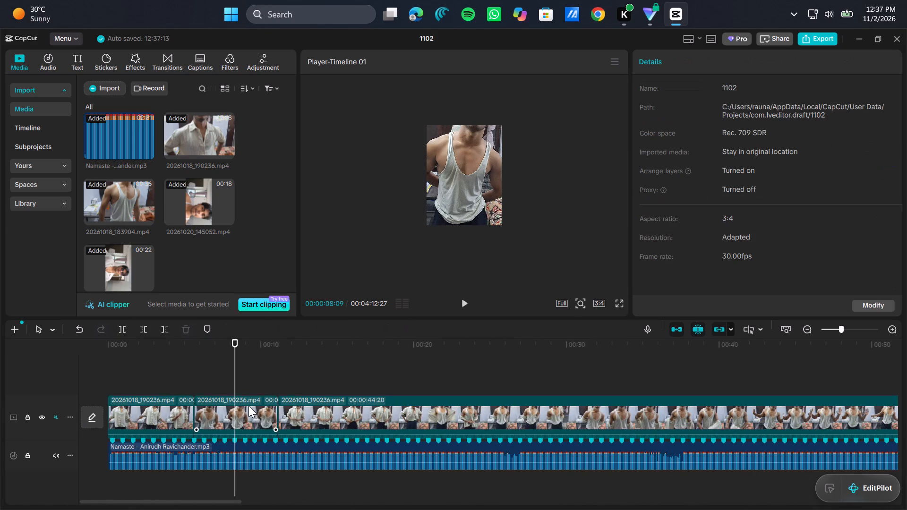
pyautogui.click(249, 407)
pyautogui.click(601, 306)
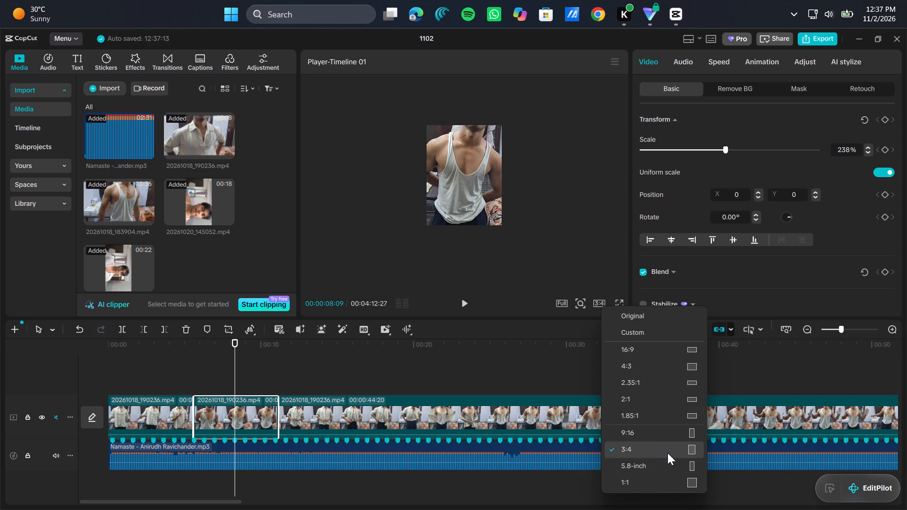
pyautogui.click(678, 487)
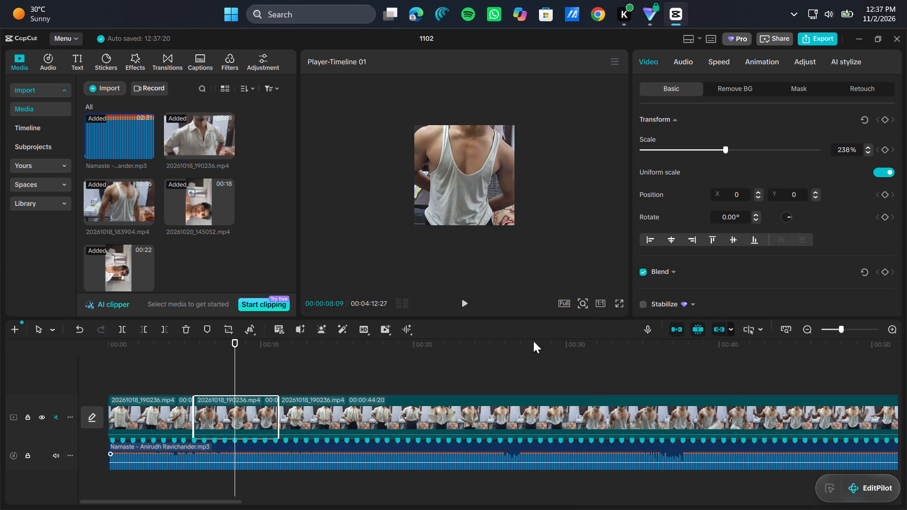
# Reduce the scale of the second segment on the timeline to 202%.
pyautogui.click(459, 188)
pyautogui.moveTo(449, 187); pyautogui.dragTo(238, 412)
pyautogui.click(238, 412)
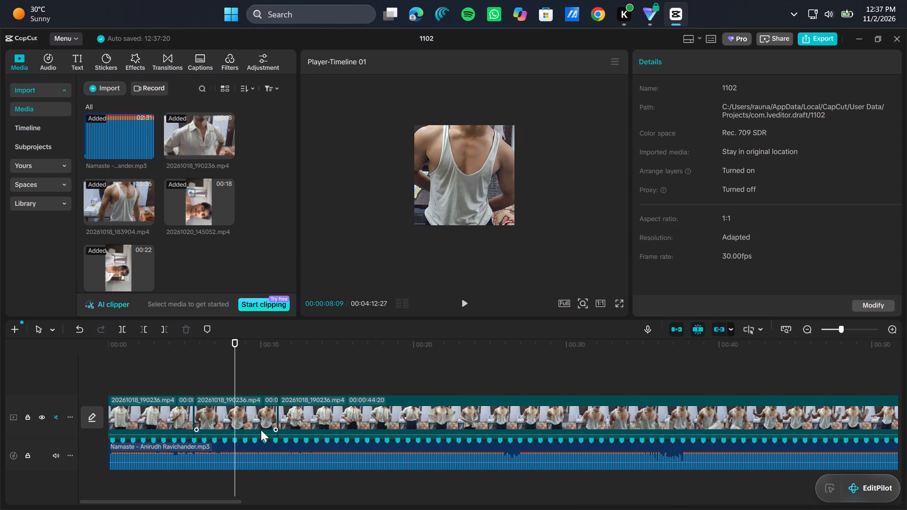
pyautogui.click(257, 408)
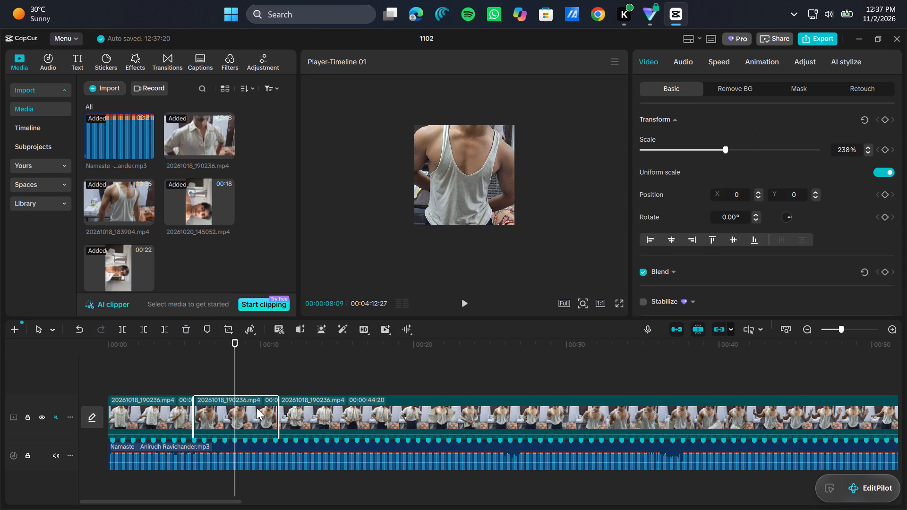
pyautogui.click(713, 149)
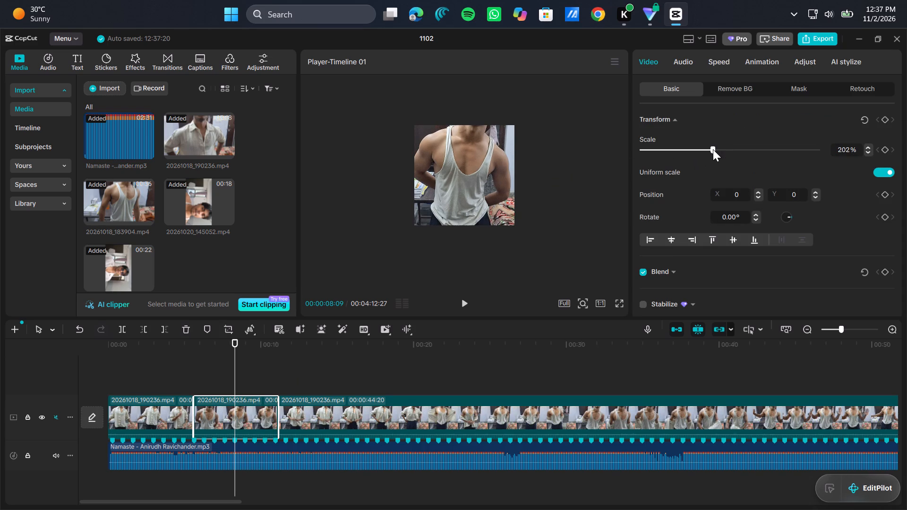
# Fine-tune the second segment's scale below 202% so it just fills the square frame, and nudge its position.
pyautogui.click(703, 149)
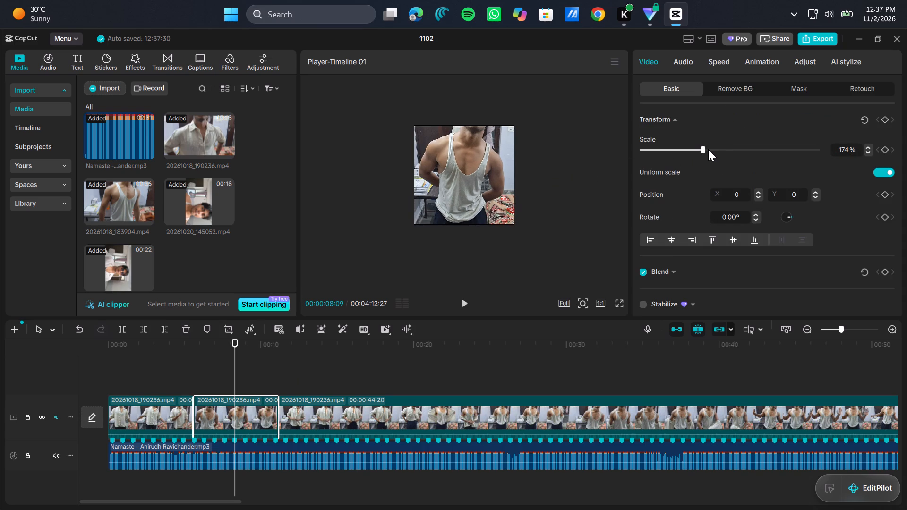
pyautogui.click(708, 149)
pyautogui.moveTo(445, 187); pyautogui.dragTo(444, 174)
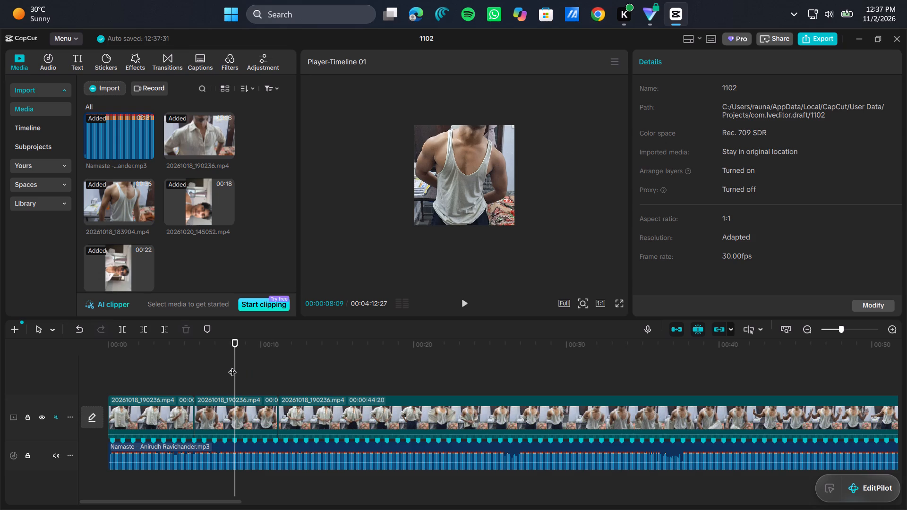
# Scale the opening segment down to 179% and shift it horizontally to centre the subject in the square frame.
pyautogui.moveTo(232, 366); pyautogui.dragTo(167, 368)
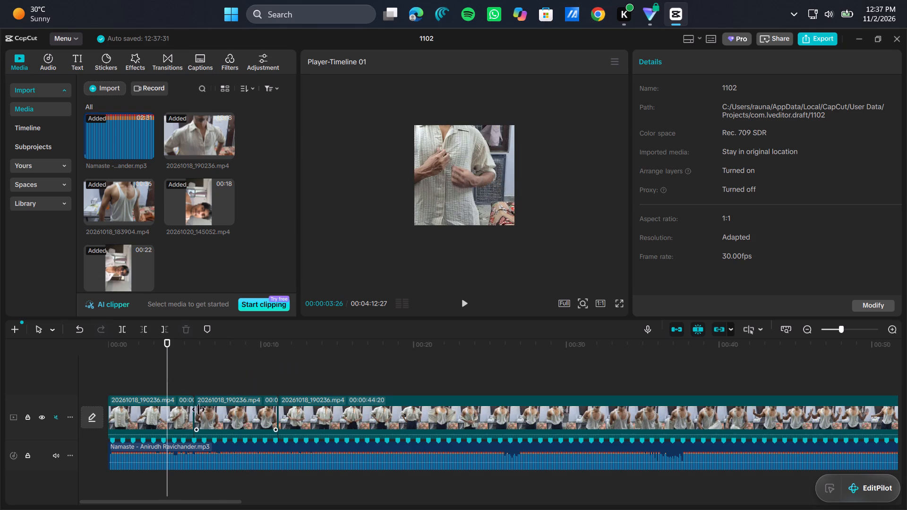
pyautogui.click(184, 417)
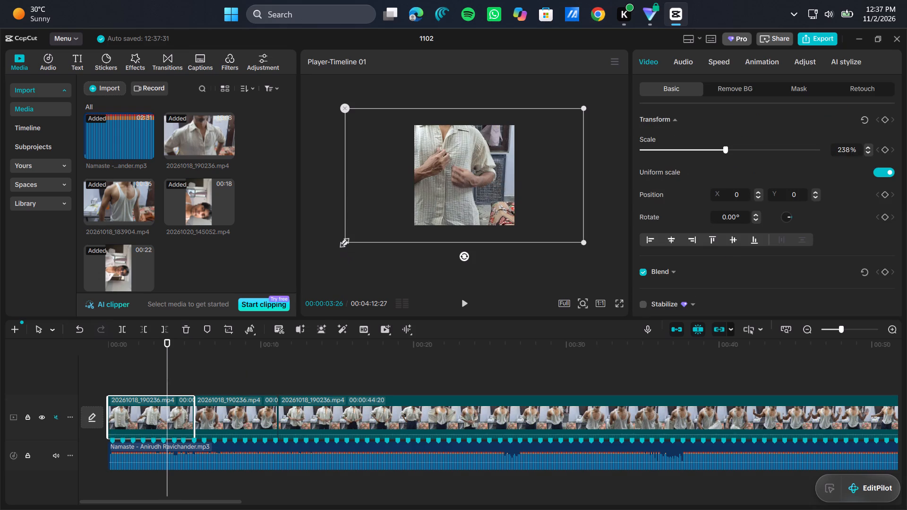
pyautogui.moveTo(342, 241); pyautogui.dragTo(362, 199)
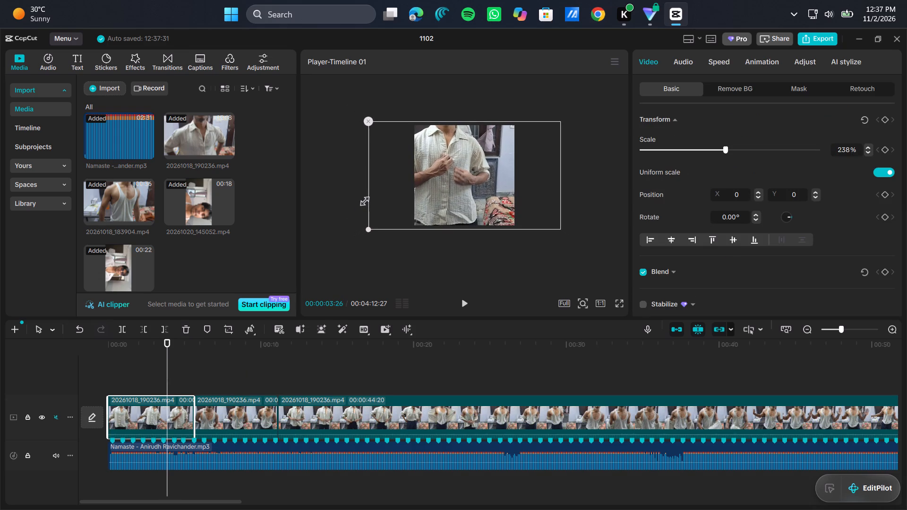
pyautogui.moveTo(362, 199); pyautogui.dragTo(372, 186)
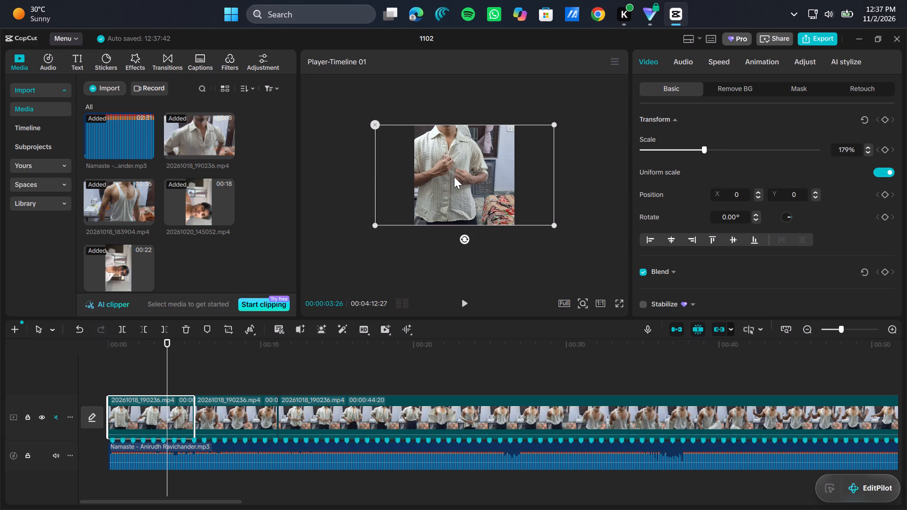
pyautogui.moveTo(454, 177); pyautogui.dragTo(471, 173)
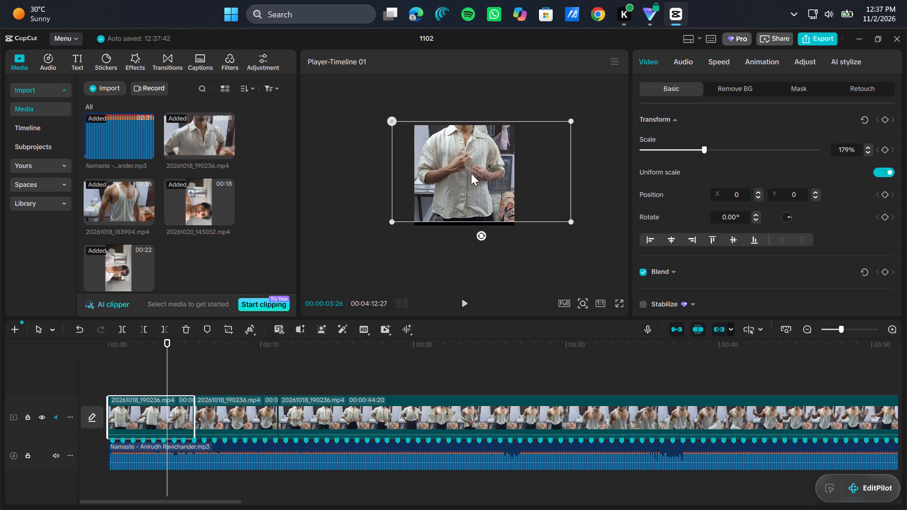
pyautogui.moveTo(471, 173); pyautogui.dragTo(474, 176)
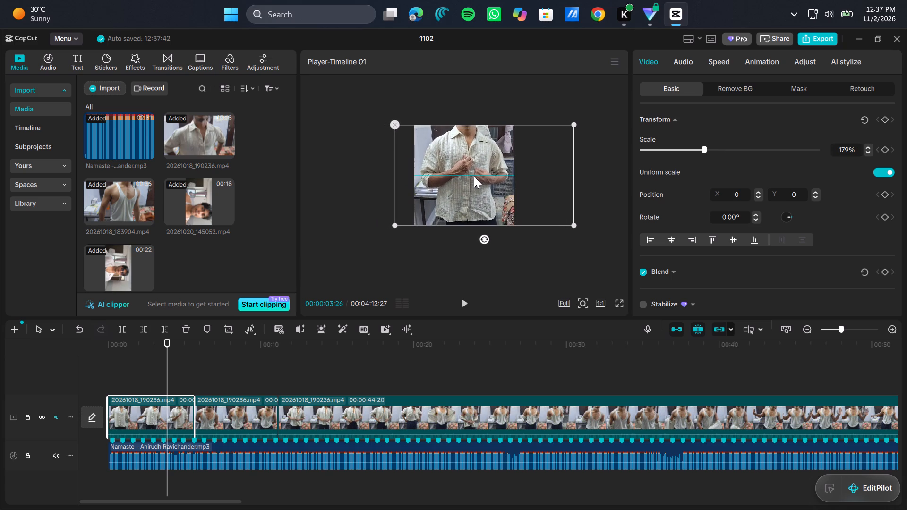
pyautogui.moveTo(474, 176); pyautogui.dragTo(473, 176)
pyautogui.click(440, 274)
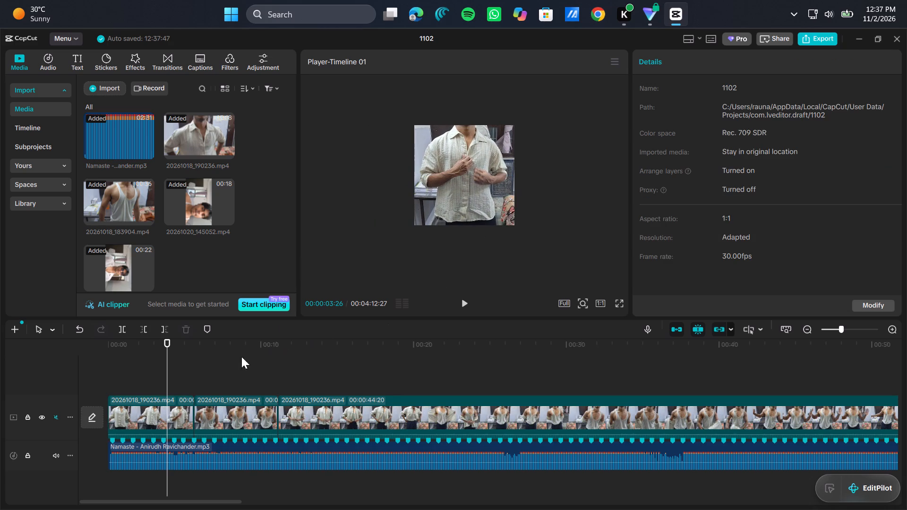
# Play the timeline from the start to review the reframed first two segments and the footage following them.
pyautogui.moveTo(169, 361); pyautogui.dragTo(14, 395)
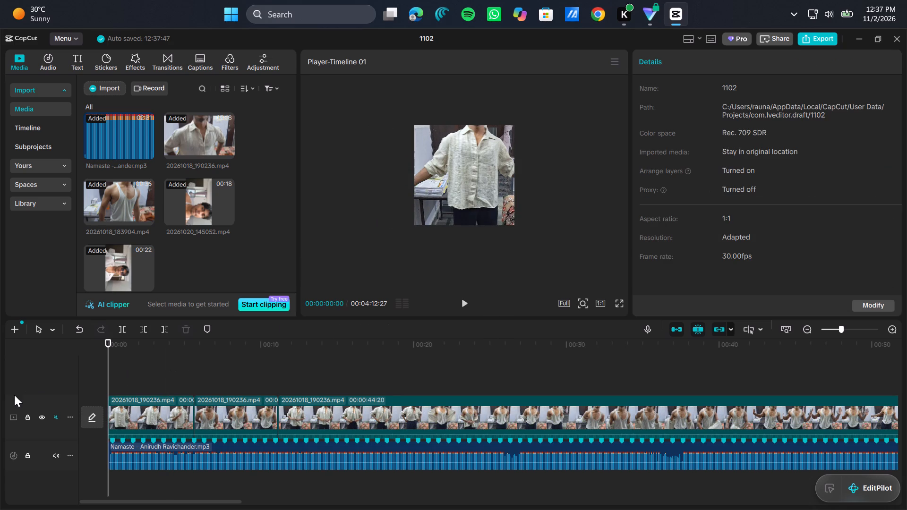
pyautogui.click(463, 301)
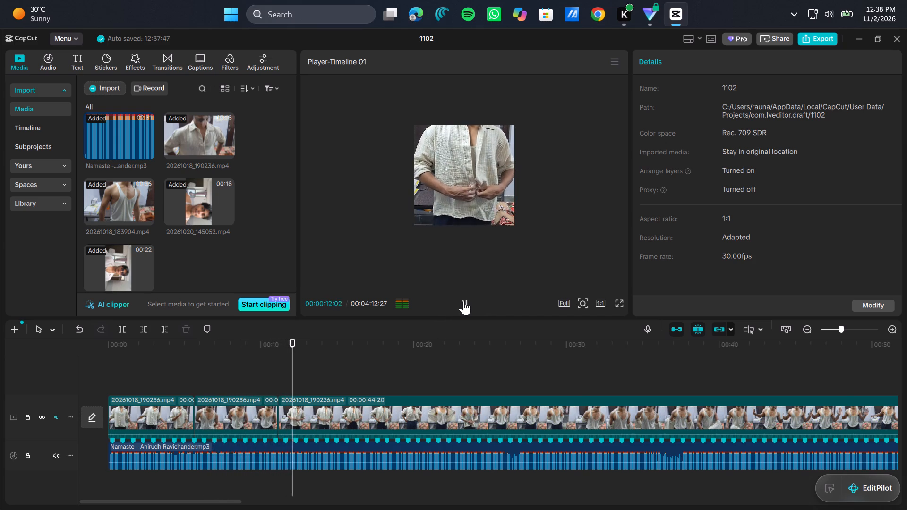
pyautogui.hscroll(-2, 612, 396)
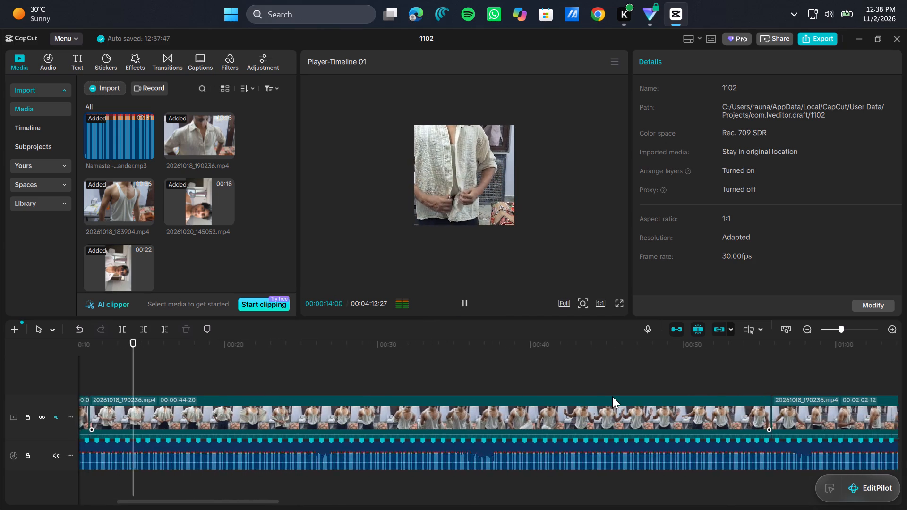
pyautogui.hscroll(-4, 612, 396)
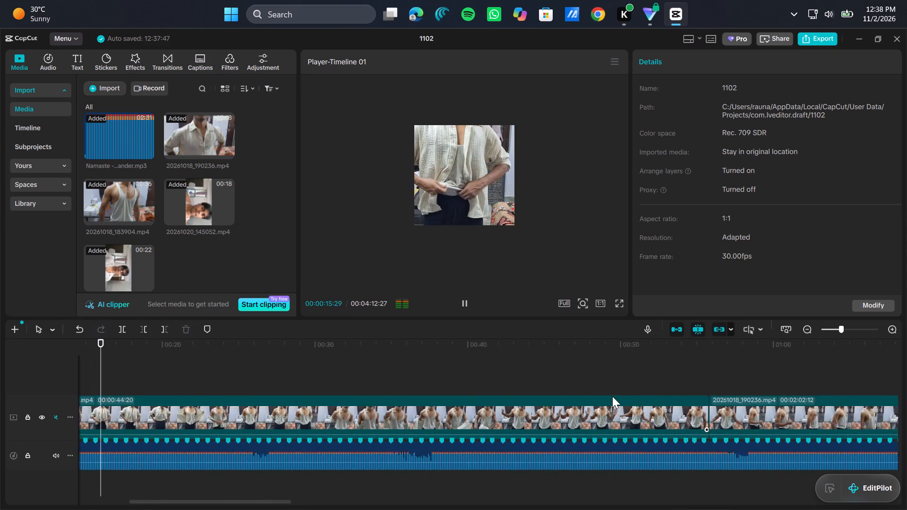
pyautogui.hscroll(-4, 612, 396)
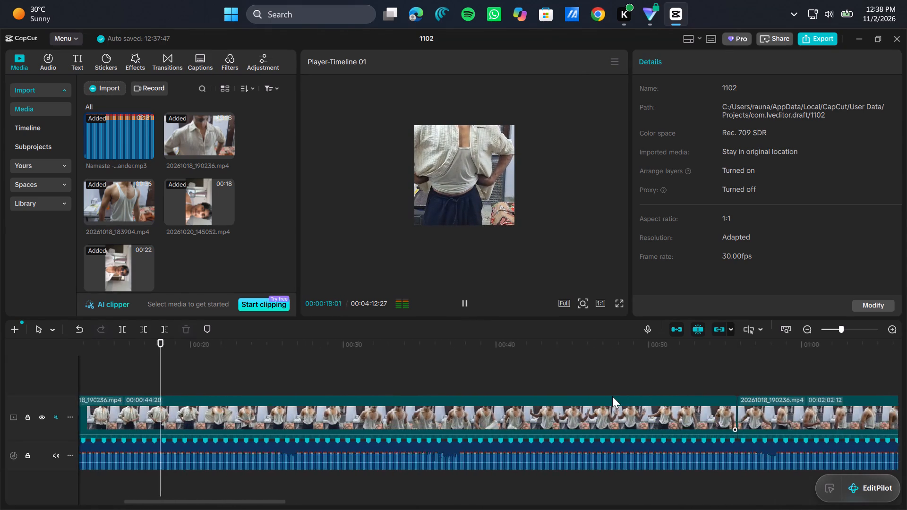
pyautogui.hscroll(-4, 612, 396)
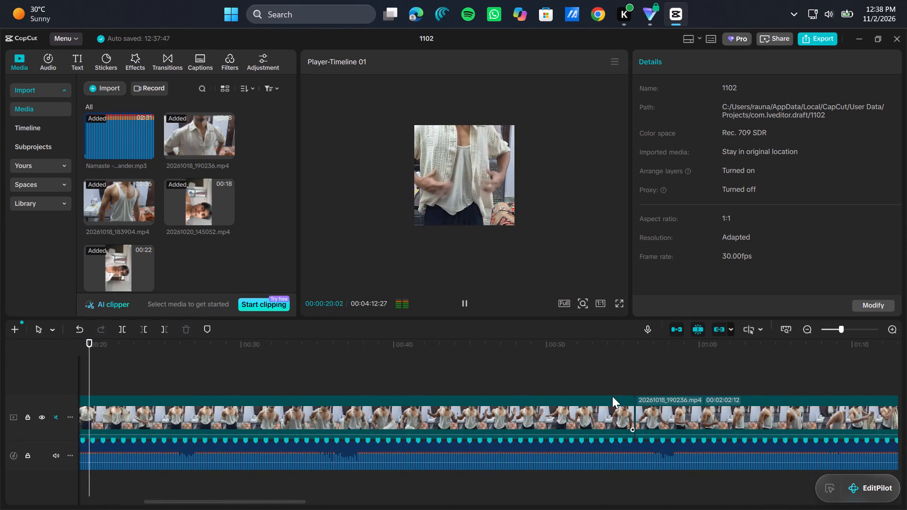
pyautogui.click(462, 304)
# Delete the two remaining 20261018_190236.mp4 segments that follow the second segment on the timeline.
pyautogui.click(511, 412)
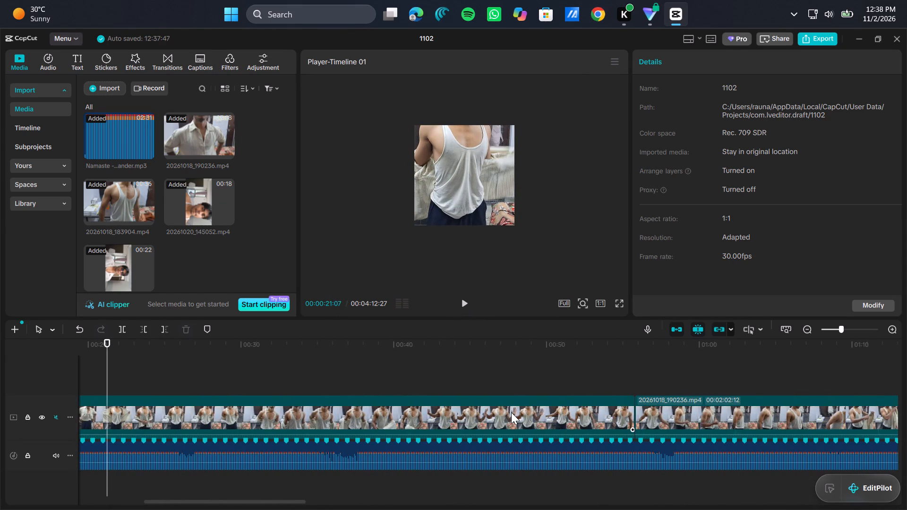
pyautogui.moveTo(458, 374); pyautogui.dragTo(680, 435)
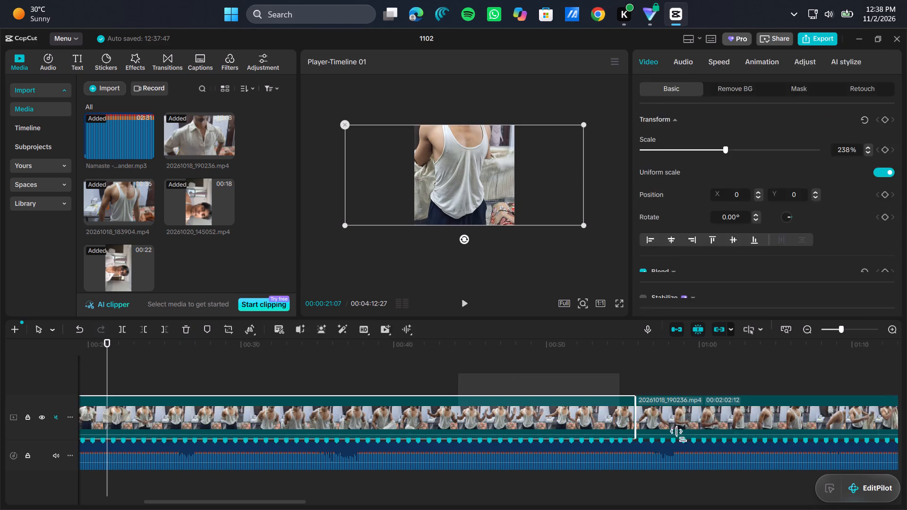
pyautogui.moveTo(680, 435); pyautogui.dragTo(771, 449)
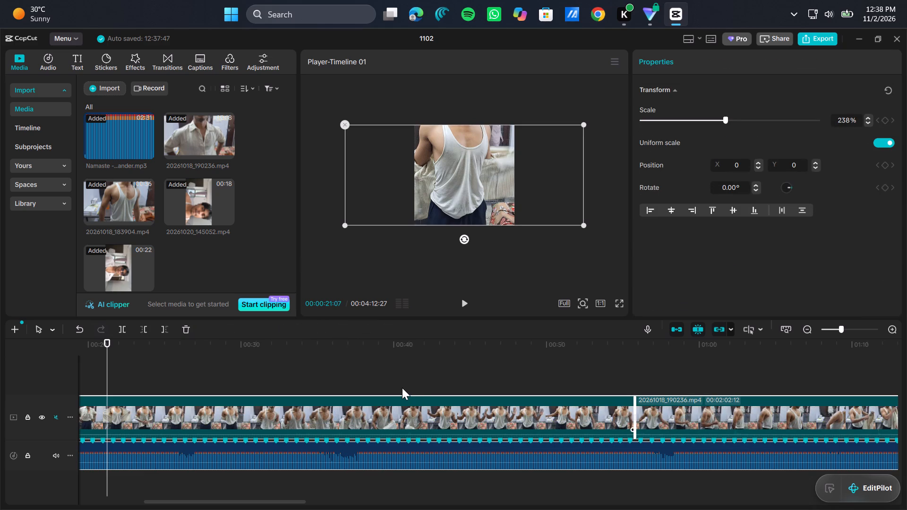
pyautogui.click(373, 356)
pyautogui.moveTo(373, 356); pyautogui.dragTo(430, 365)
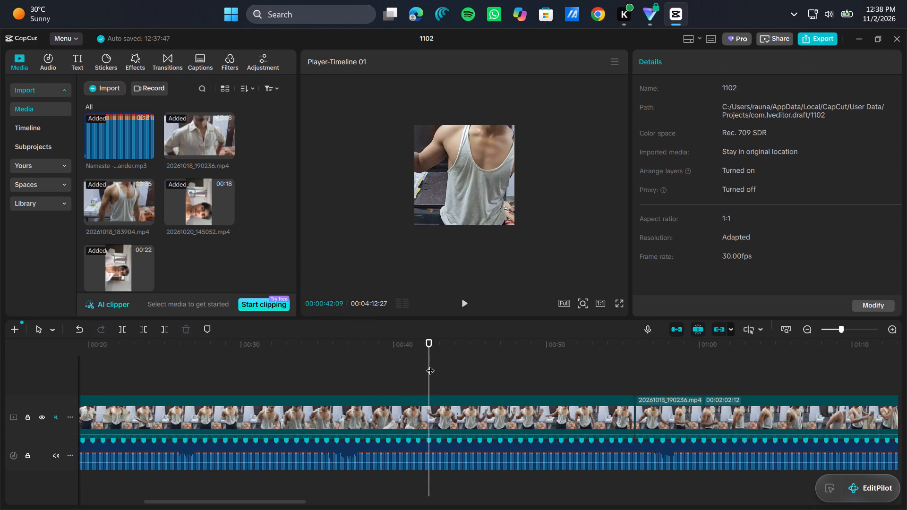
pyautogui.moveTo(504, 370); pyautogui.dragTo(685, 409)
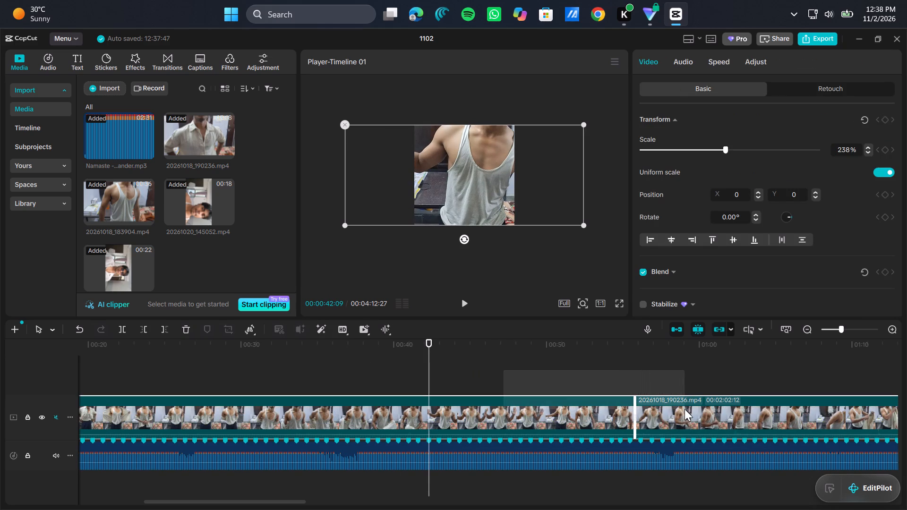
pyautogui.click(183, 330)
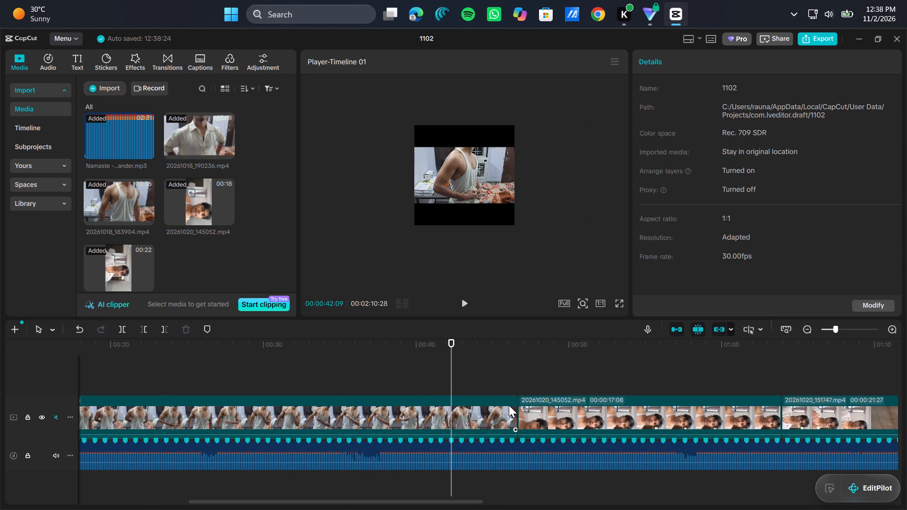
# Delete the 20261018_183904.mp4, 20261020_145052.mp4 and 20261020_151747.mp4 clips, keeping only the first two segments over the music.
pyautogui.hscroll(-2, 509, 405)
pyautogui.hscroll(4, 401, 386)
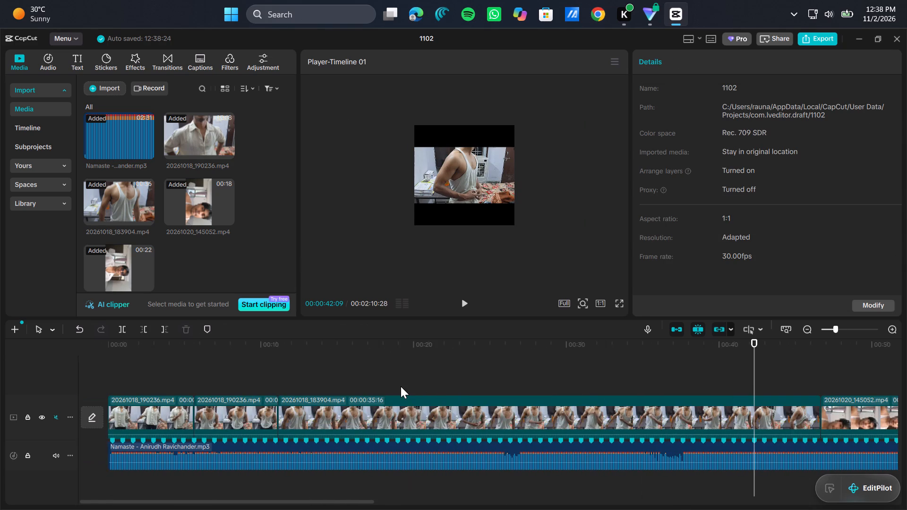
pyautogui.moveTo(373, 377); pyautogui.dragTo(397, 389)
pyautogui.moveTo(397, 389); pyautogui.dragTo(849, 415)
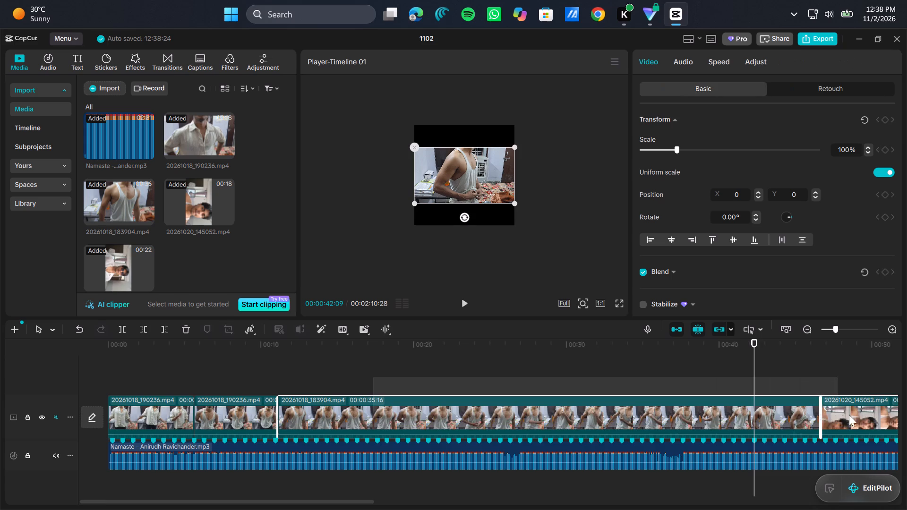
pyautogui.moveTo(849, 415); pyautogui.dragTo(906, 418)
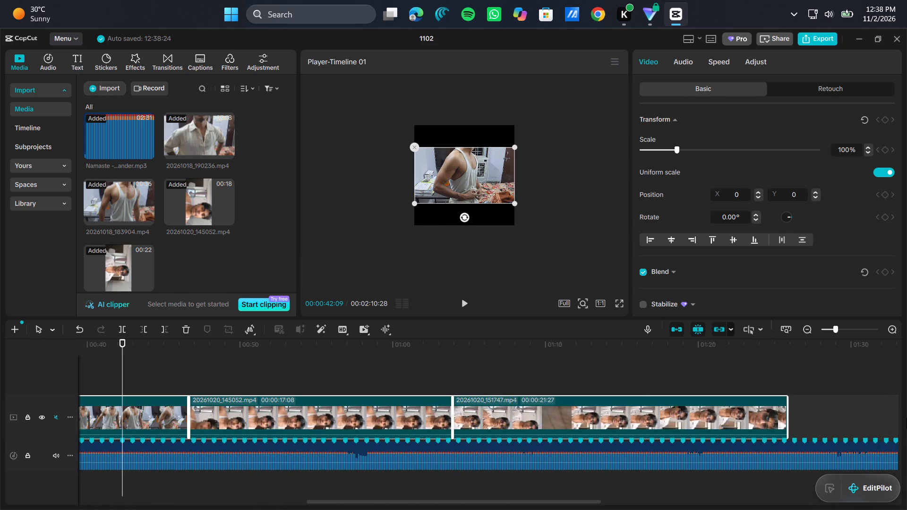
pyautogui.click(187, 333)
pyautogui.hscroll(7, 327, 389)
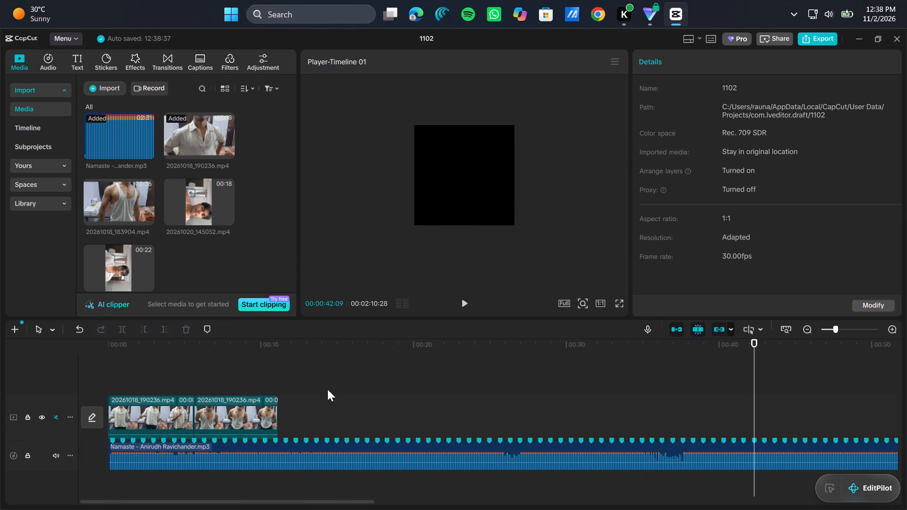
# With the playhead at the end of the second segment, import 20261018_192513 from the Downloads folder into the project media.
pyautogui.click(281, 375)
pyautogui.click(281, 375)
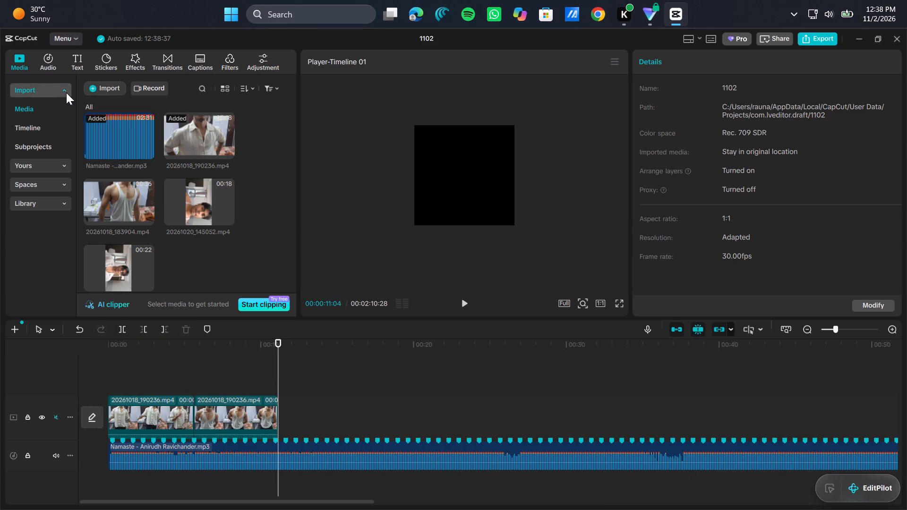
pyautogui.click(103, 83)
pyautogui.click(143, 109)
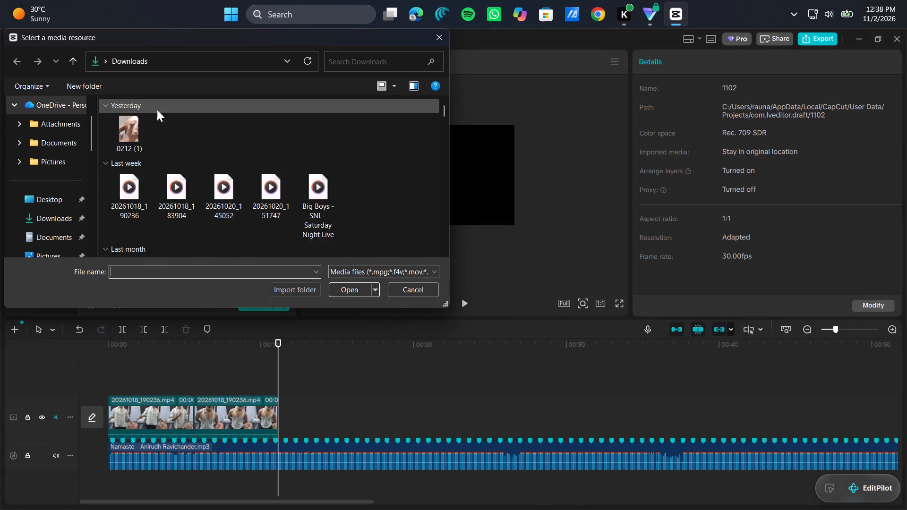
pyautogui.scroll(-1, 231, 202)
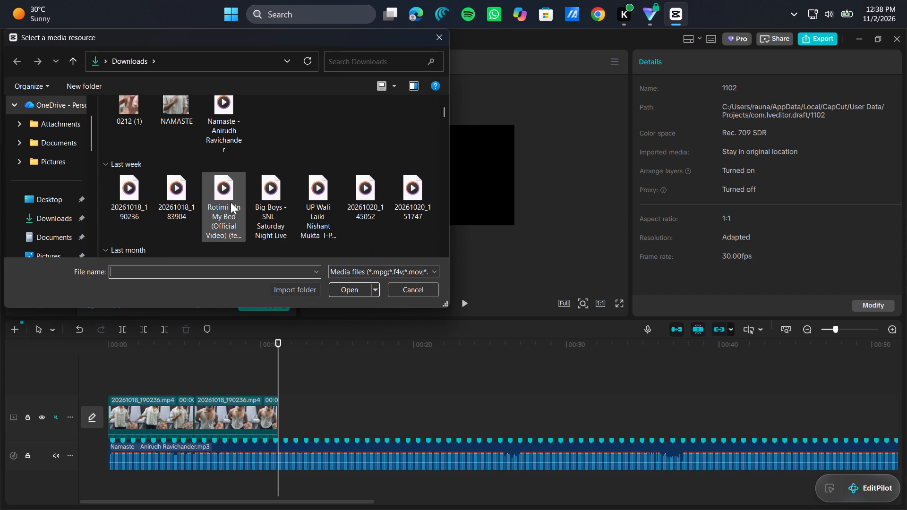
pyautogui.scroll(-1, 231, 202)
pyautogui.scroll(1, 226, 220)
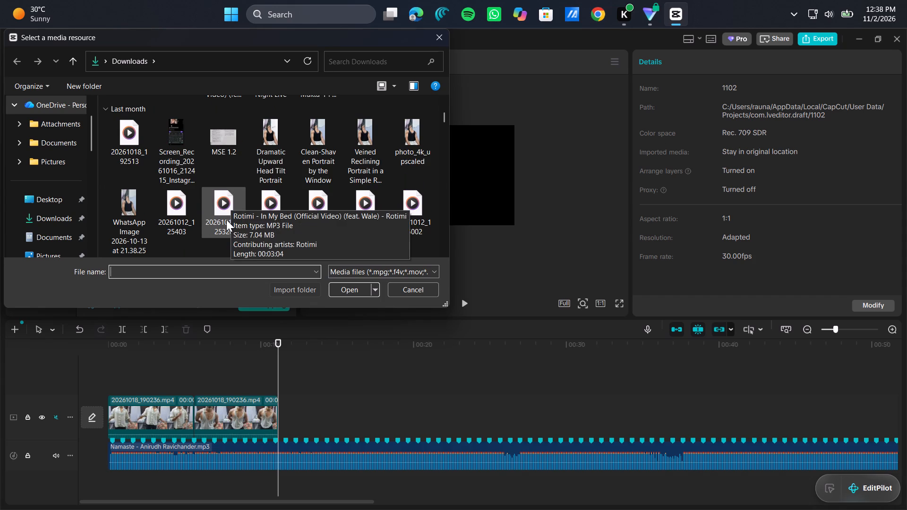
pyautogui.scroll(2, 226, 220)
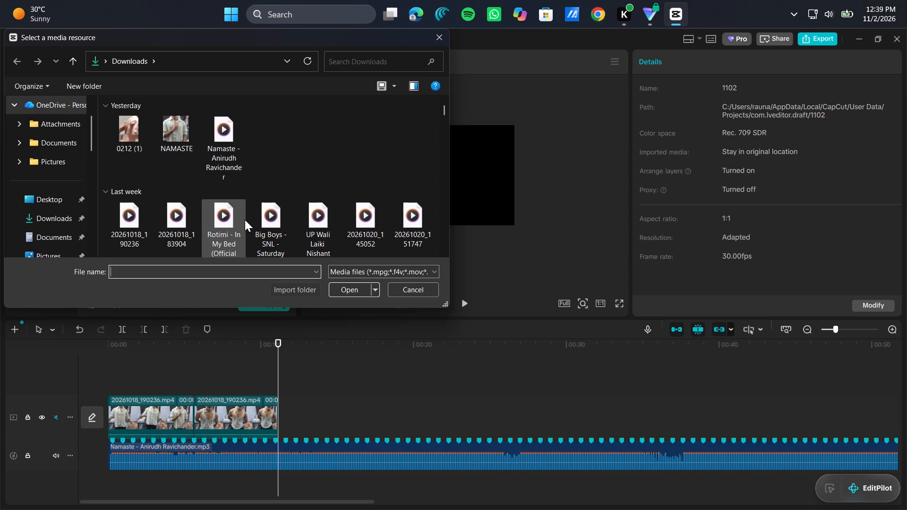
pyautogui.scroll(-1, 245, 220)
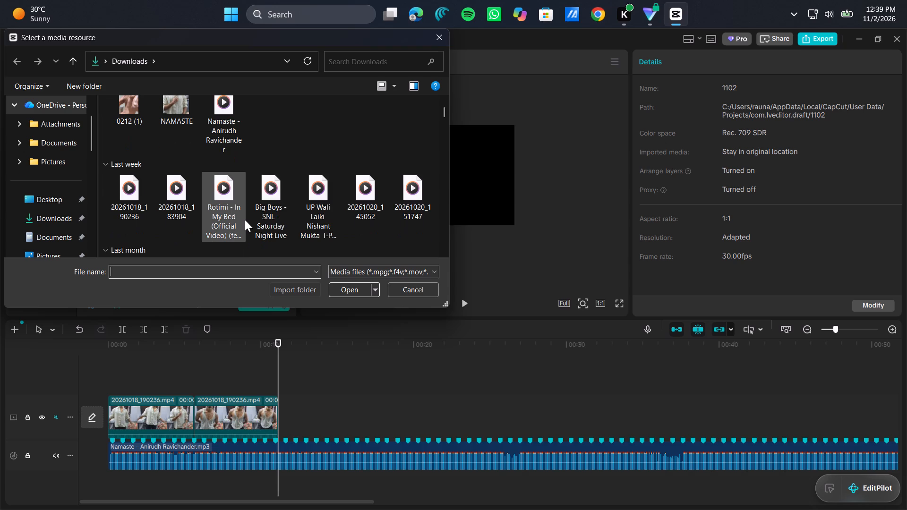
pyautogui.scroll(-1, 245, 220)
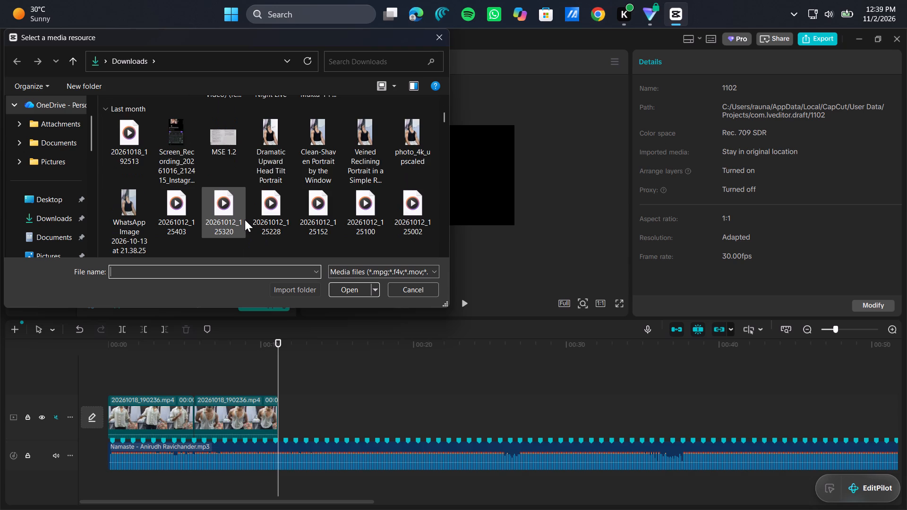
pyautogui.scroll(-1, 245, 220)
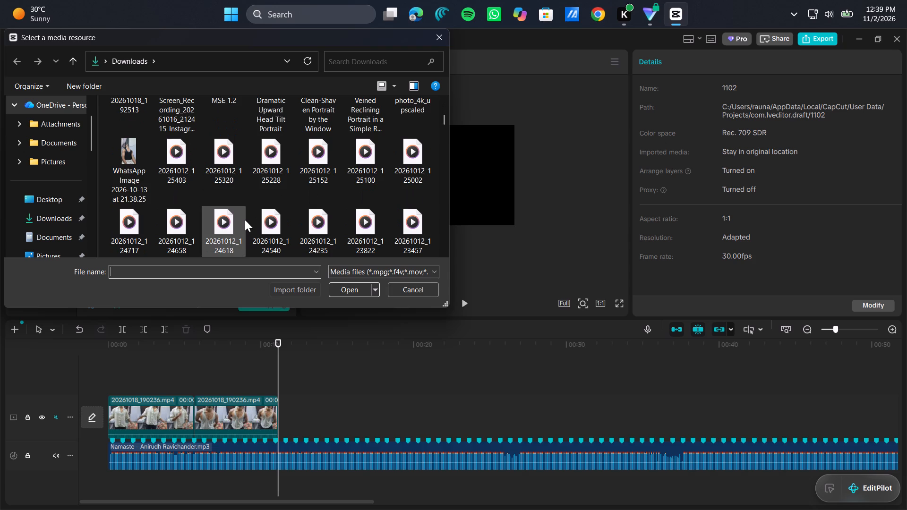
pyautogui.scroll(-1, 245, 220)
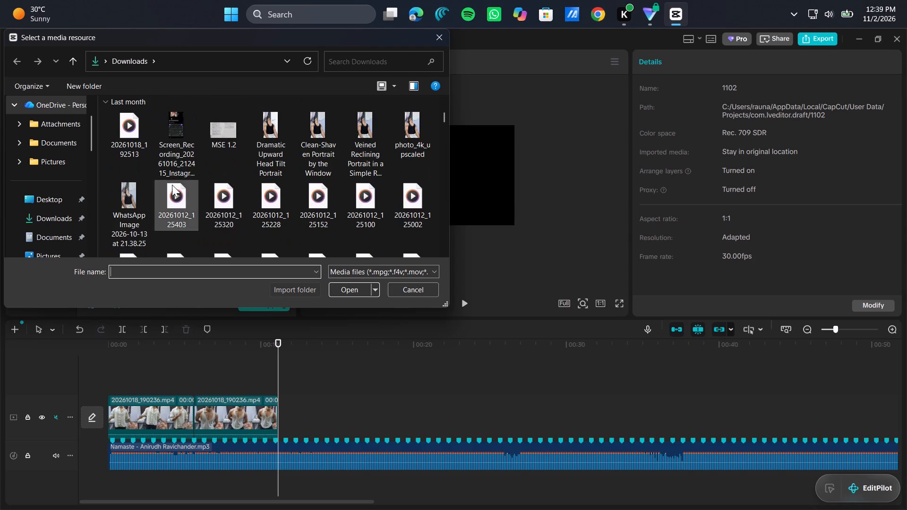
pyautogui.doubleClick(135, 147)
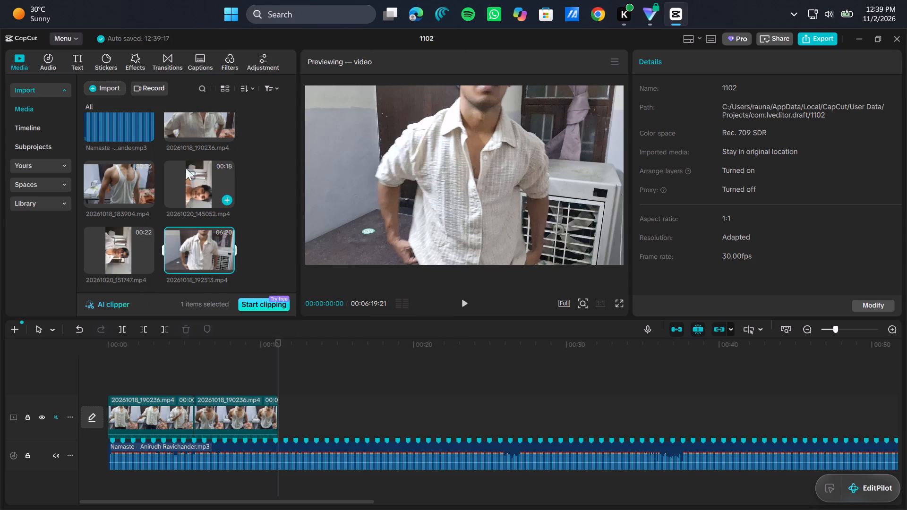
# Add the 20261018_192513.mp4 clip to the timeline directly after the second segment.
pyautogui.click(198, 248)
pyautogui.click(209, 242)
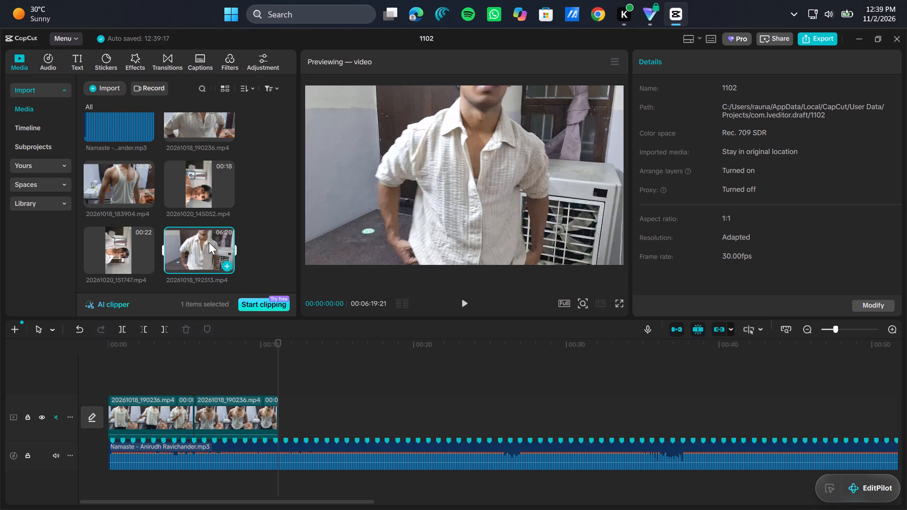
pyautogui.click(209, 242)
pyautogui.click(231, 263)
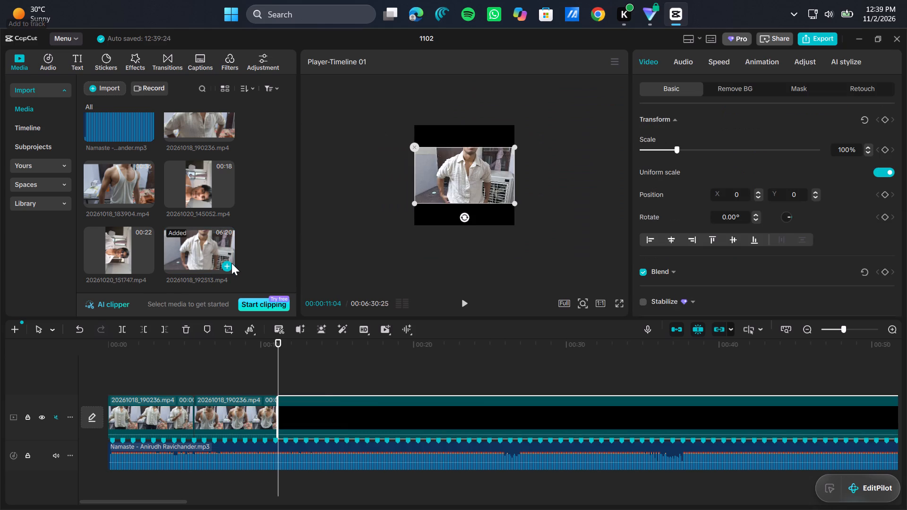
# Scrub through the added 20261018_192513.mp4 clip on the timeline to look for usable footage.
pyautogui.click(528, 387)
pyautogui.hscroll(-2, 528, 387)
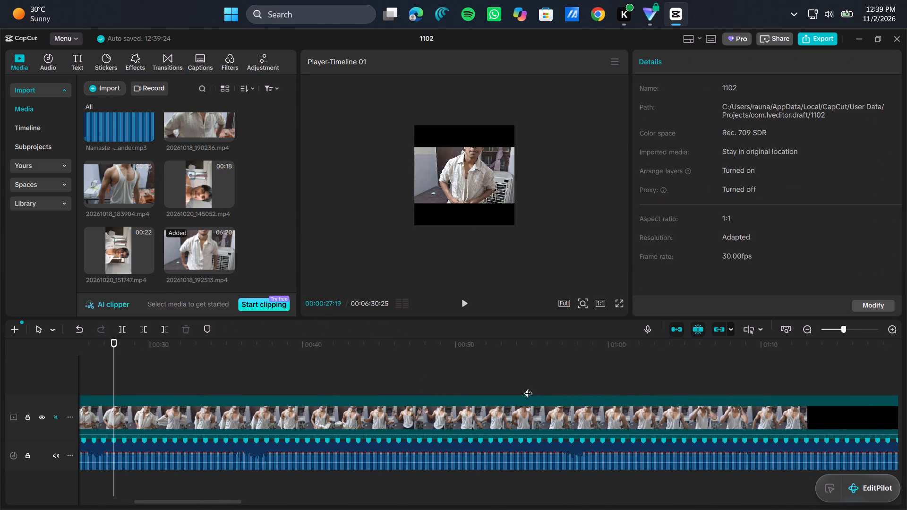
pyautogui.click(394, 375)
pyautogui.moveTo(394, 375); pyautogui.dragTo(493, 372)
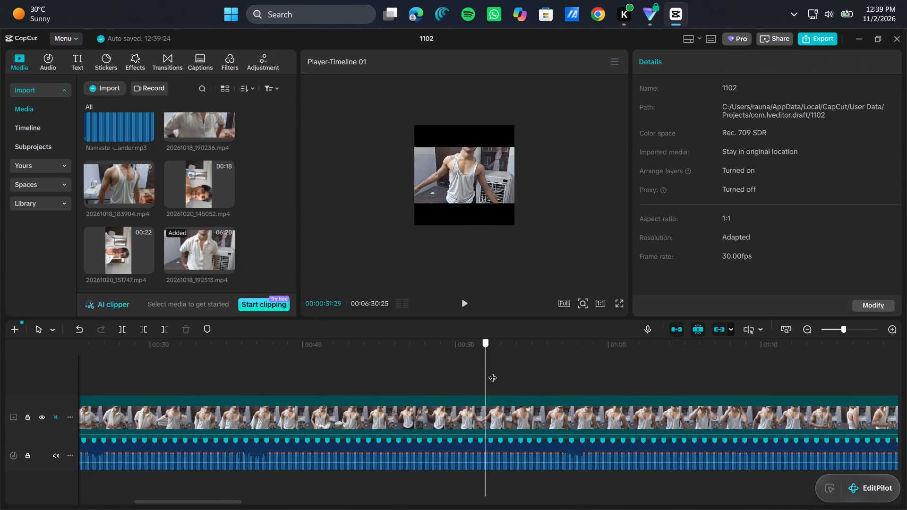
pyautogui.moveTo(493, 372); pyautogui.dragTo(537, 369)
pyautogui.hscroll(-1, 444, 377)
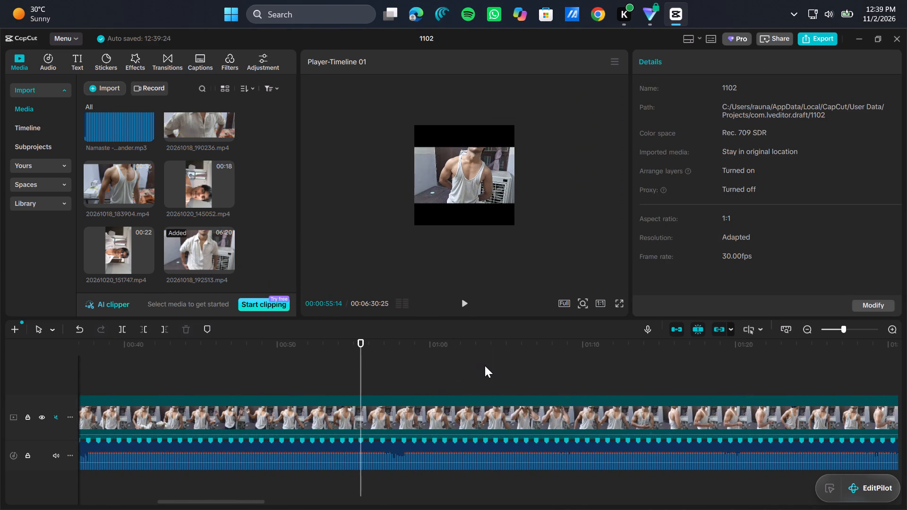
pyautogui.click(485, 365)
pyautogui.hscroll(-3, 588, 388)
pyautogui.click(588, 388)
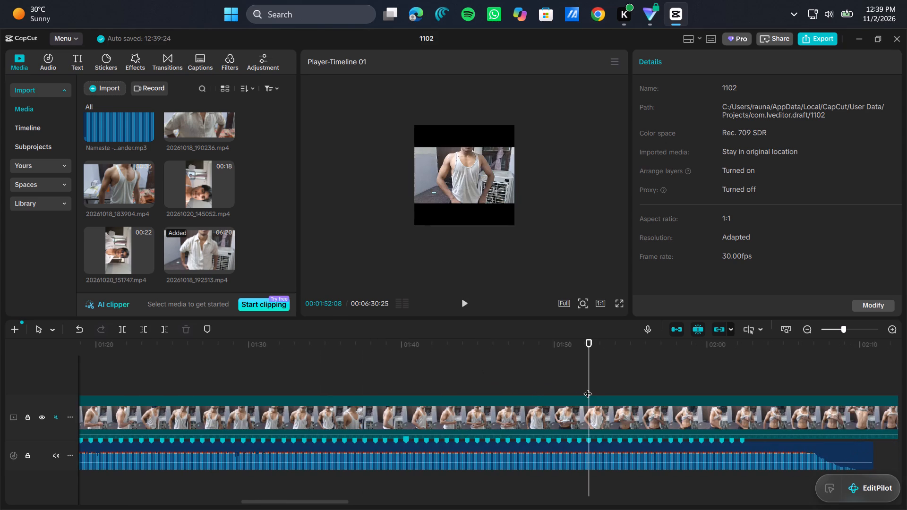
pyautogui.moveTo(588, 388); pyautogui.dragTo(676, 375)
pyautogui.hscroll(-1, 588, 387)
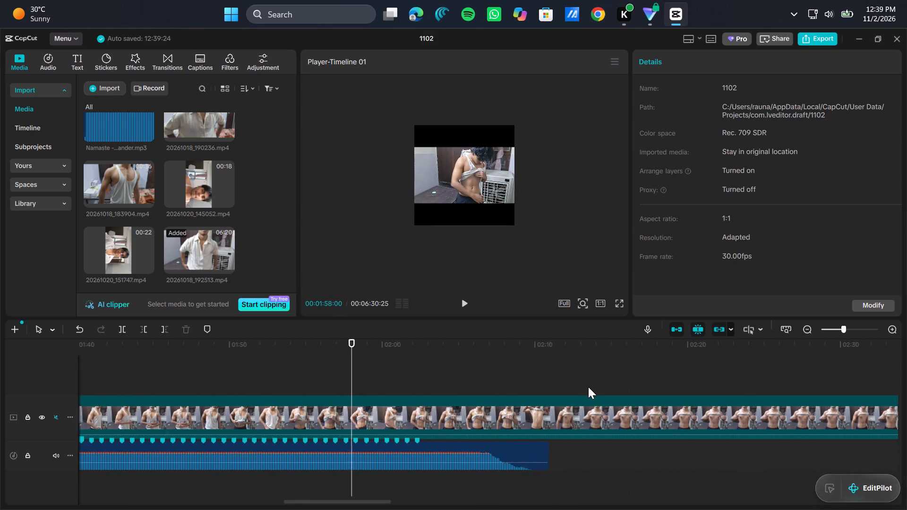
pyautogui.click(588, 387)
pyautogui.click(537, 387)
pyautogui.hscroll(-1, 537, 387)
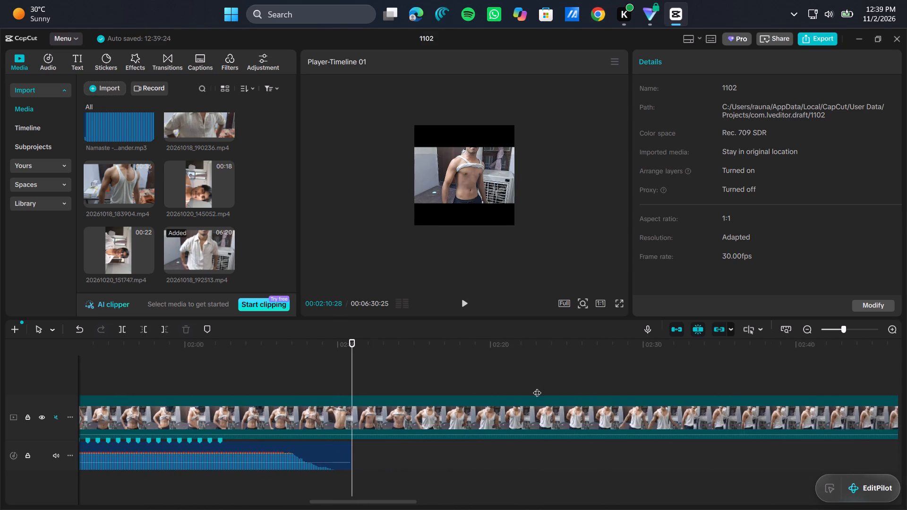
pyautogui.moveTo(354, 385); pyautogui.dragTo(247, 391)
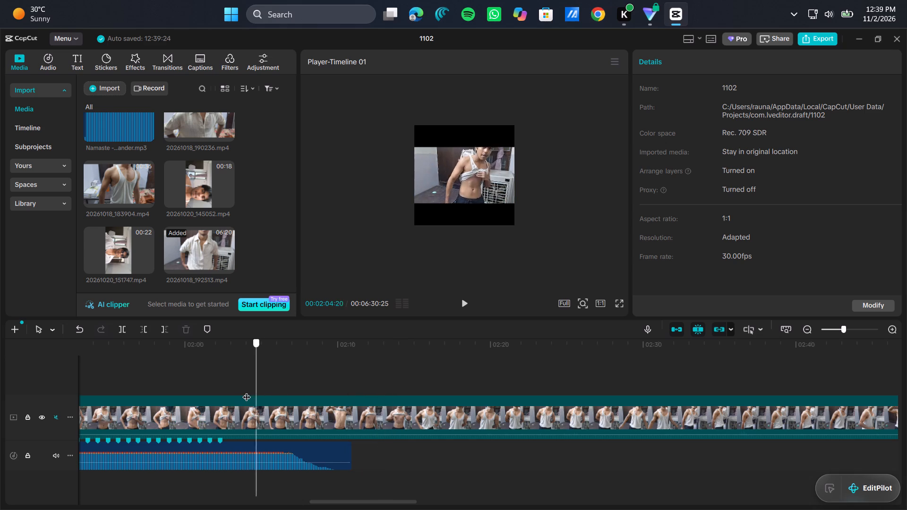
pyautogui.moveTo(247, 391); pyautogui.dragTo(539, 389)
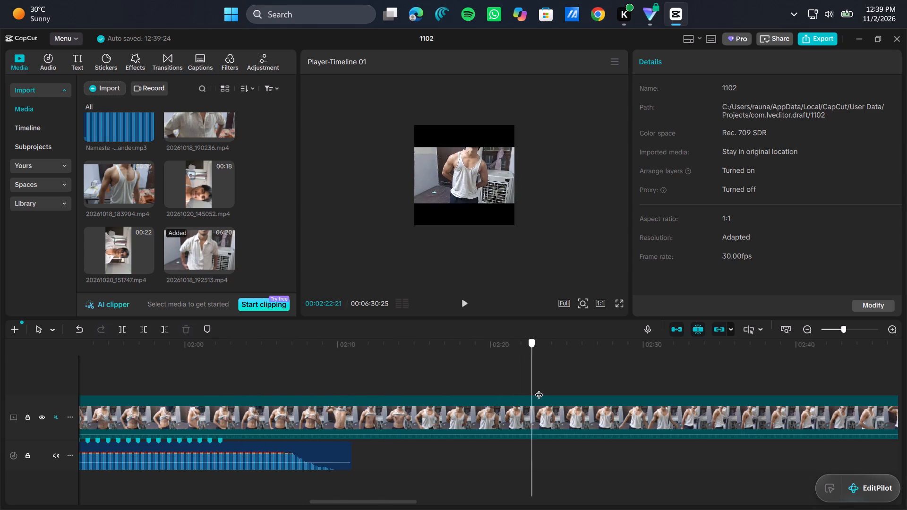
pyautogui.hscroll(-2, 466, 388)
pyautogui.click(371, 389)
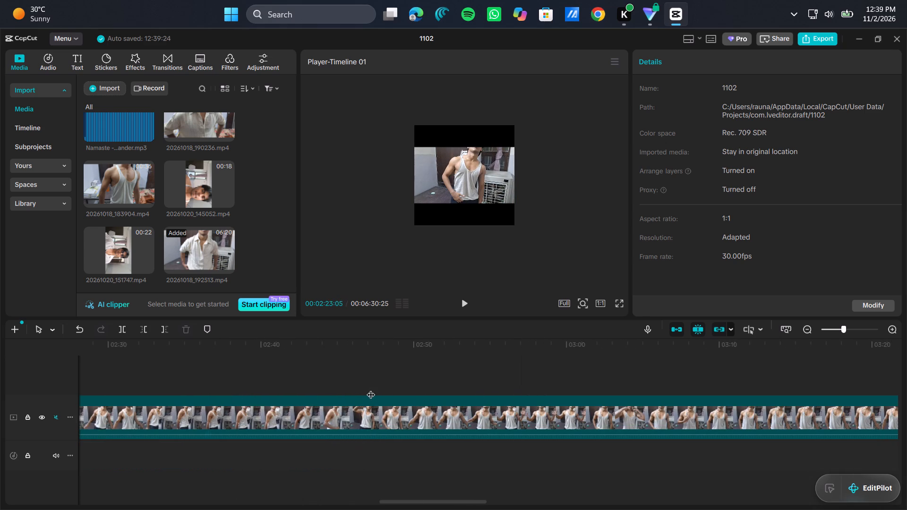
pyautogui.click(371, 389)
pyautogui.moveTo(371, 389); pyautogui.dragTo(450, 387)
pyautogui.hscroll(-1, 360, 387)
pyautogui.hscroll(2, 360, 387)
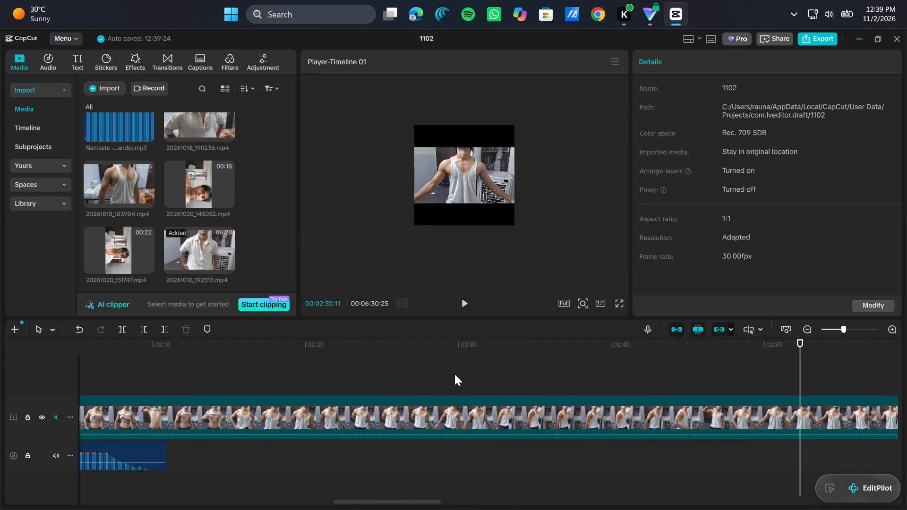
pyautogui.click(454, 374)
pyautogui.moveTo(454, 374); pyautogui.dragTo(637, 367)
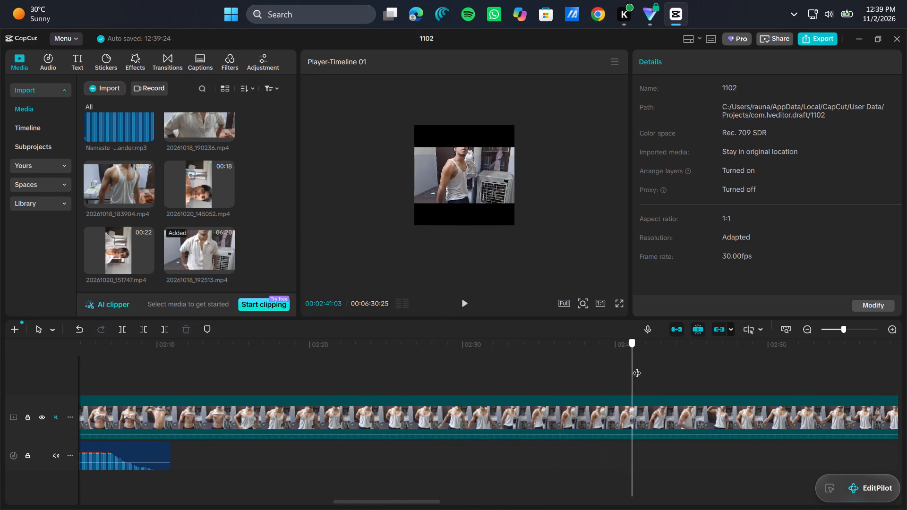
pyautogui.moveTo(637, 367); pyautogui.dragTo(678, 360)
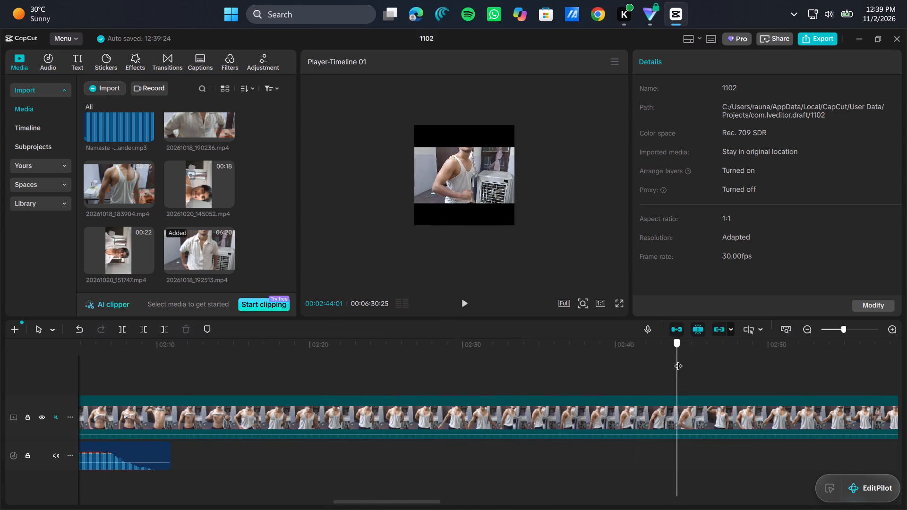
pyautogui.moveTo(678, 360); pyautogui.dragTo(682, 359)
pyautogui.hscroll(-1, 565, 371)
pyautogui.click(464, 371)
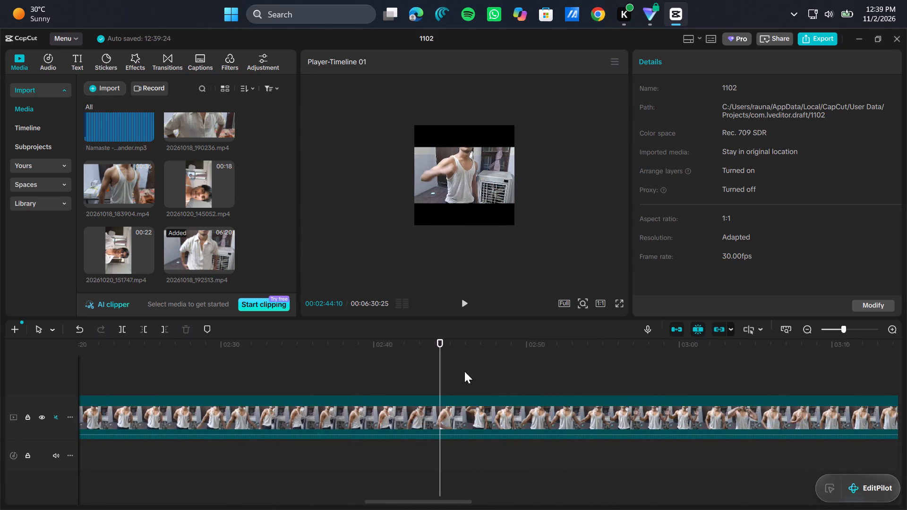
pyautogui.moveTo(464, 371); pyautogui.dragTo(523, 366)
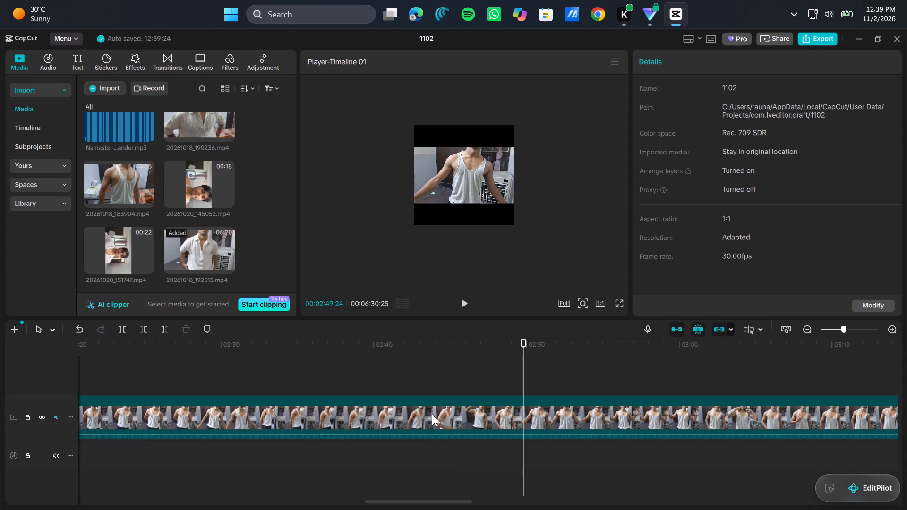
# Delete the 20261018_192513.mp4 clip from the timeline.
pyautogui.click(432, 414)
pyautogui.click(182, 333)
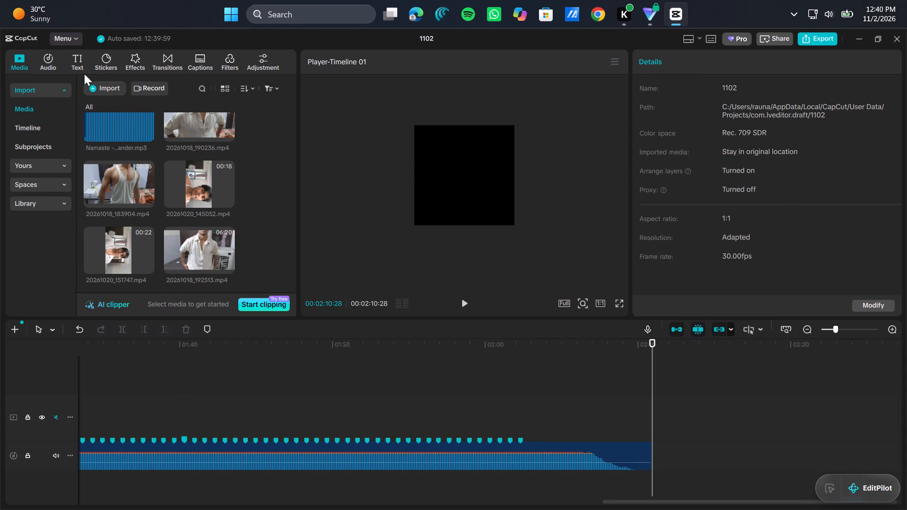
# Import the video 1029 from the edit > Horoom folder on drive C into the project media.
pyautogui.click(117, 88)
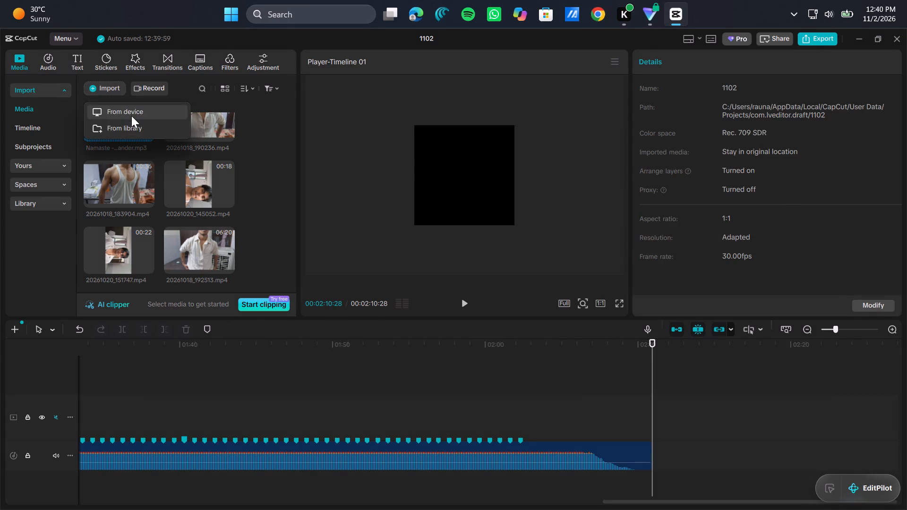
pyautogui.click(131, 116)
pyautogui.scroll(-1, 222, 188)
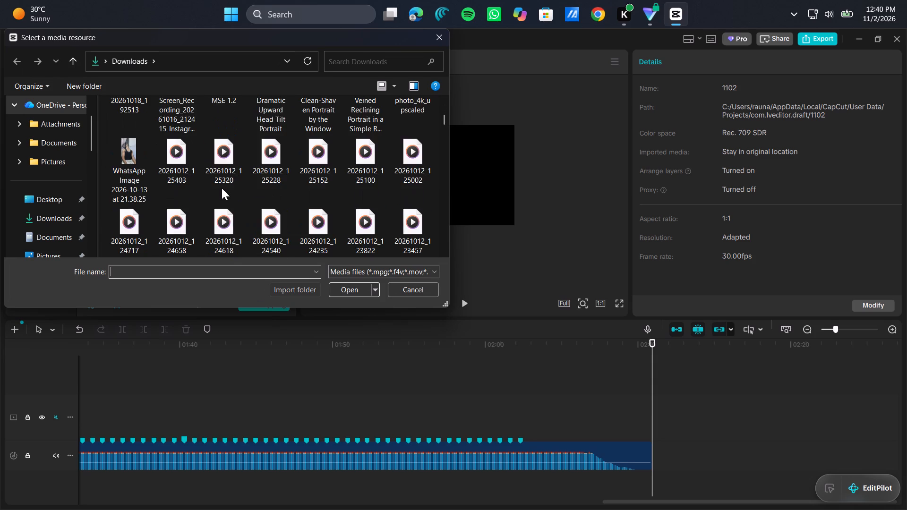
pyautogui.scroll(-2, 222, 188)
pyautogui.scroll(-1, 52, 218)
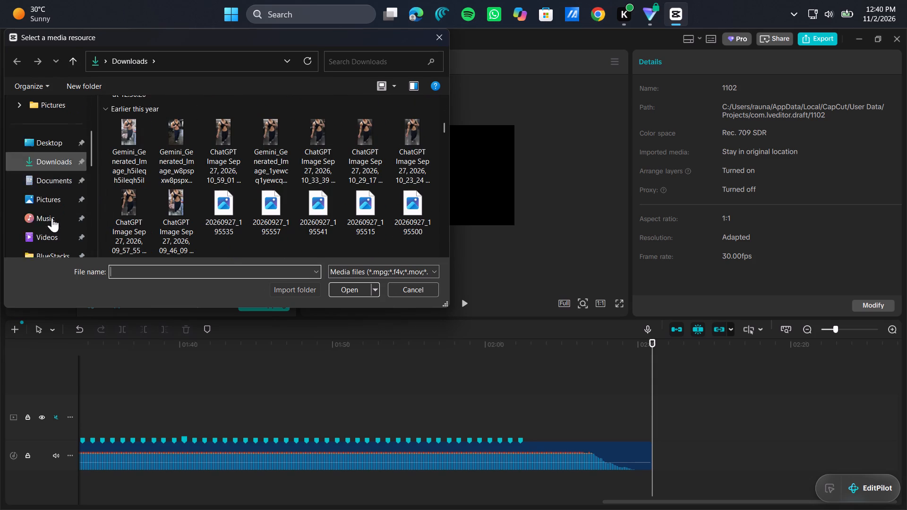
pyautogui.scroll(-2, 52, 218)
pyautogui.click(48, 181)
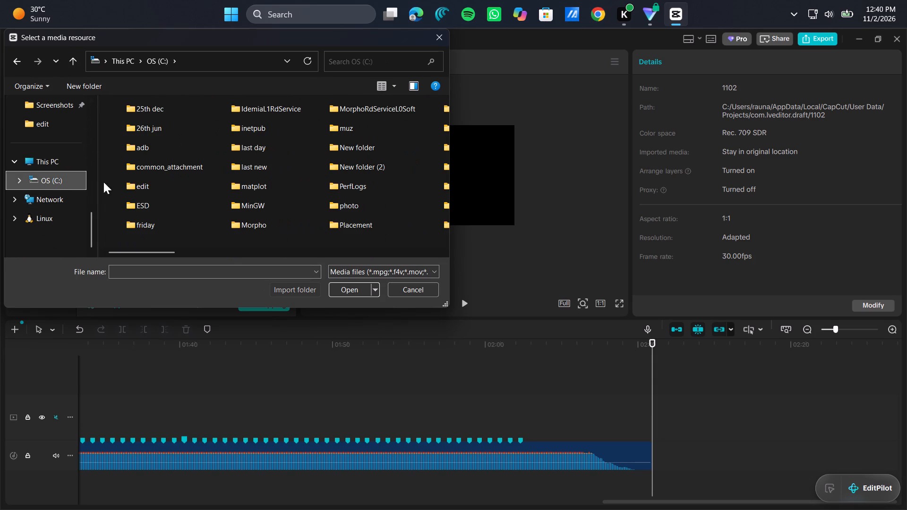
pyautogui.doubleClick(147, 190)
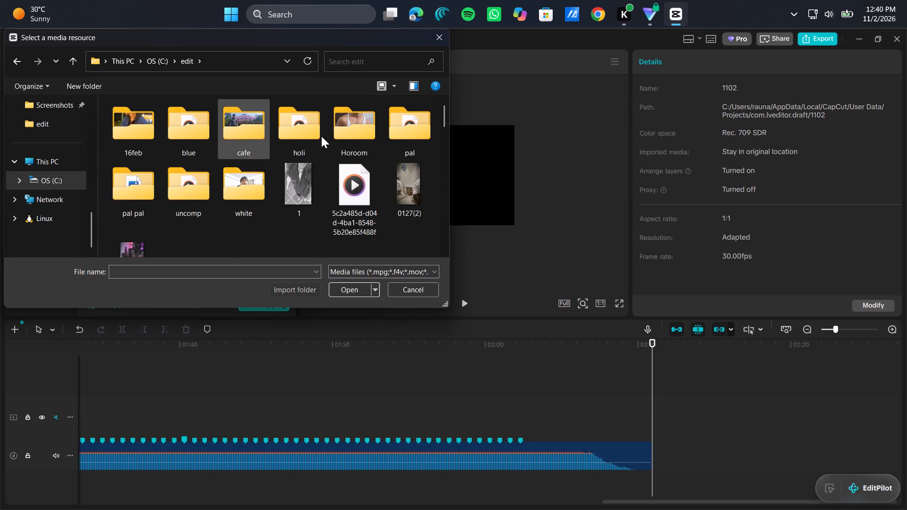
pyautogui.doubleClick(346, 135)
pyautogui.scroll(-1, 293, 197)
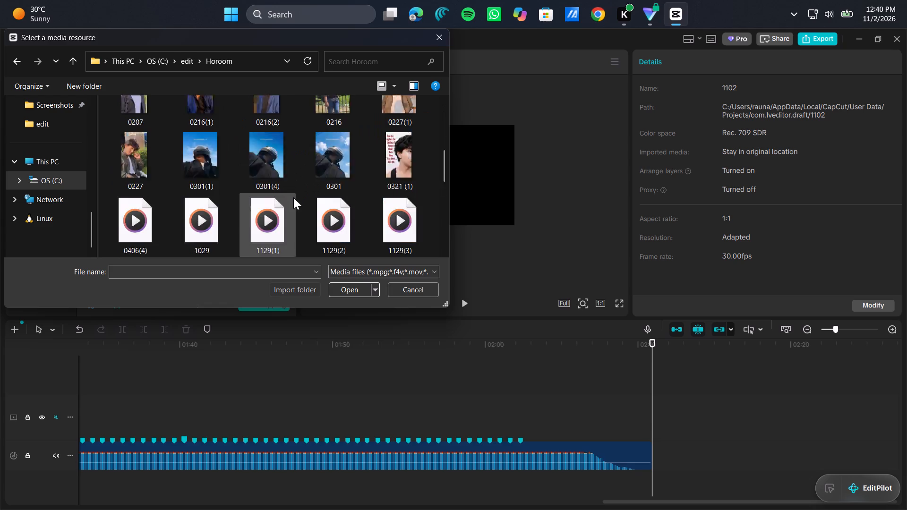
pyautogui.scroll(-1, 293, 197)
pyautogui.scroll(2, 293, 197)
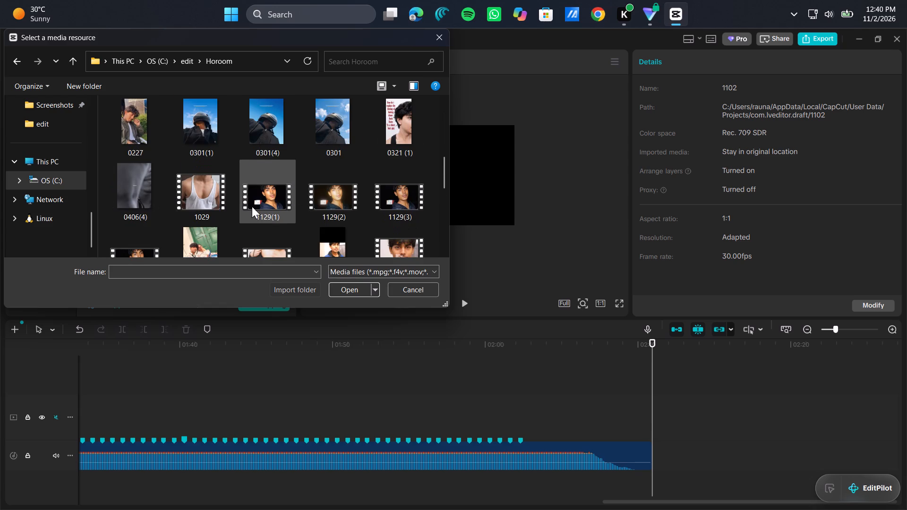
pyautogui.doubleClick(201, 205)
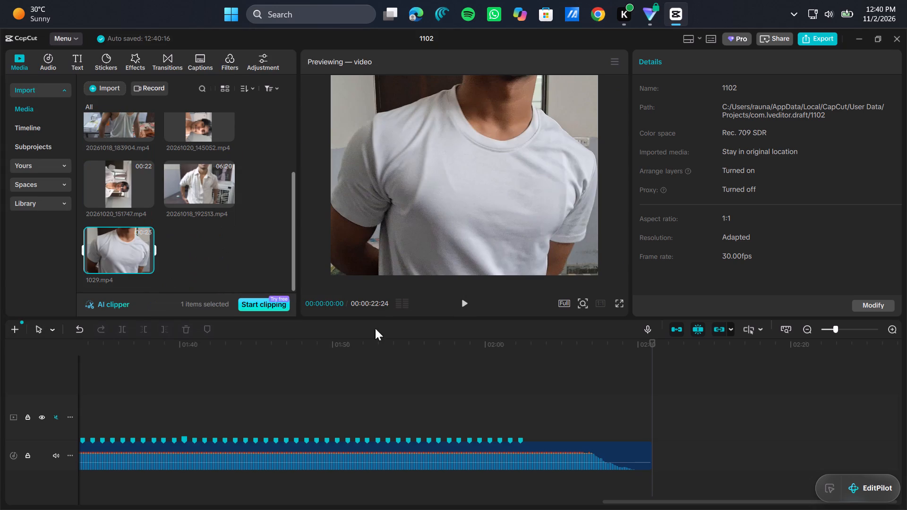
# Add the 1029.mp4 clip to the timeline directly after the second segment.
pyautogui.click(144, 266)
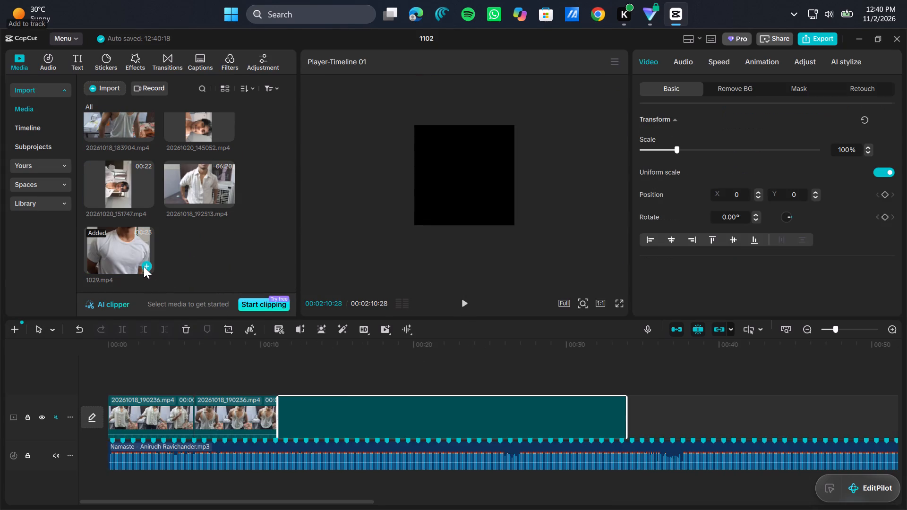
# Play through the added 1029.mp4 clip with the music track muted and the video track's sound on, looking for usable footage.
pyautogui.click(465, 299)
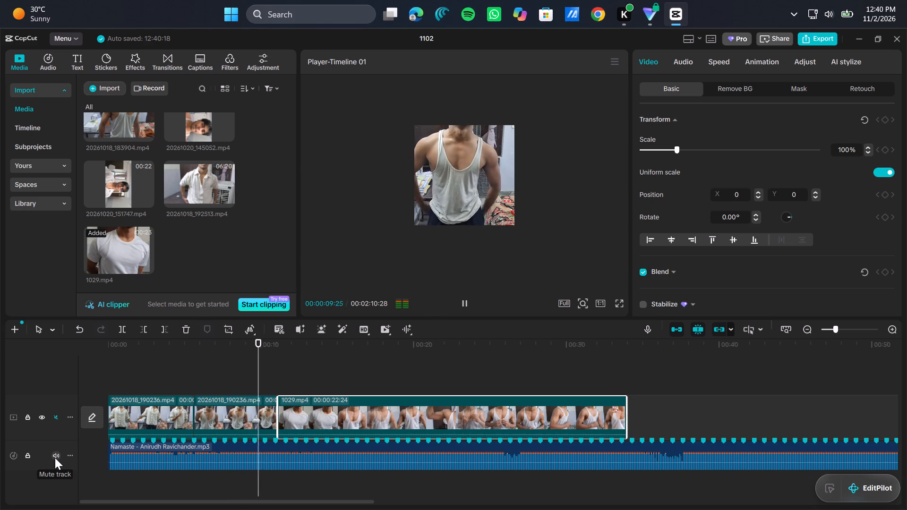
pyautogui.click(55, 458)
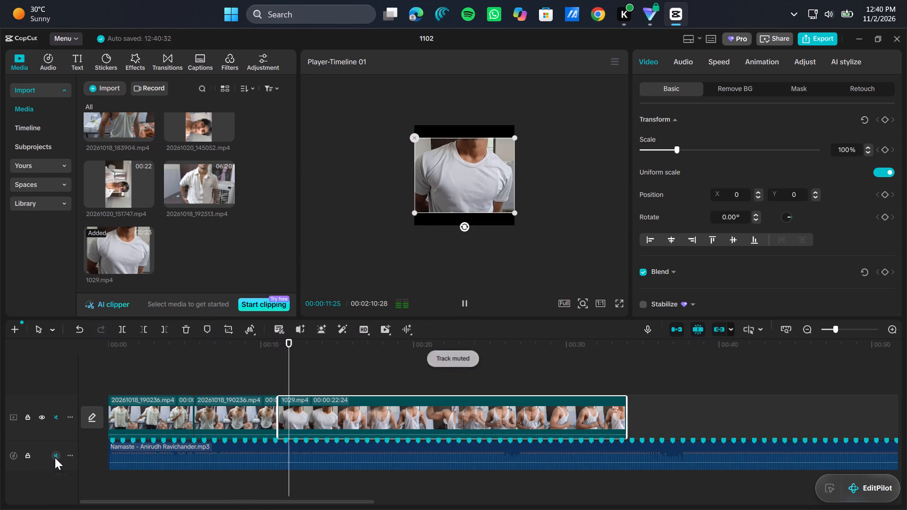
pyautogui.click(55, 416)
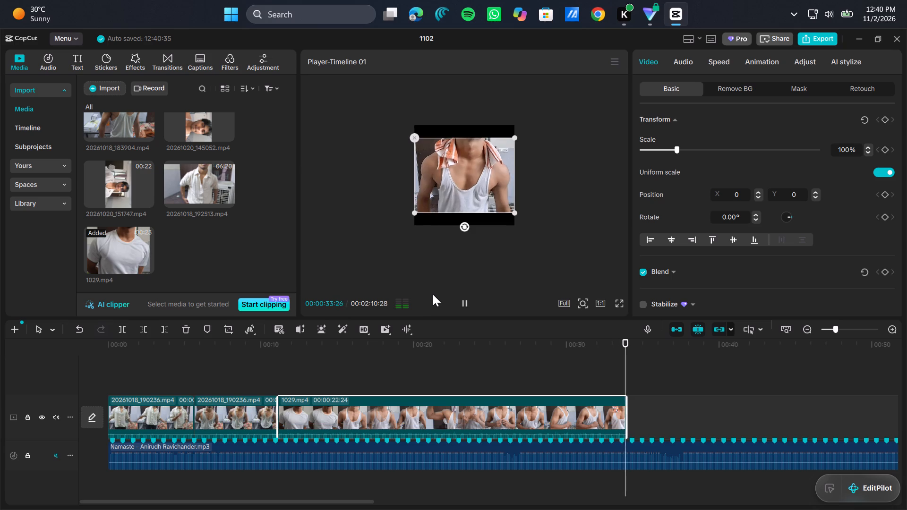
pyautogui.rightClick(465, 306)
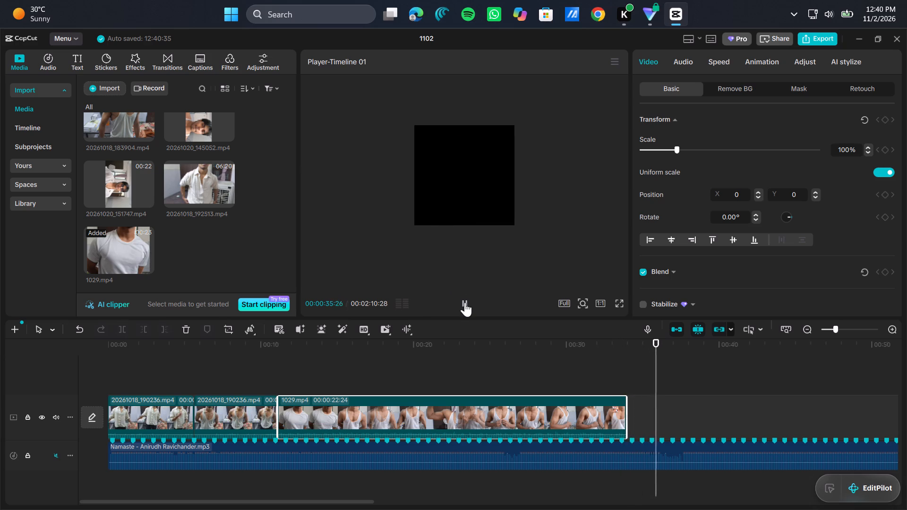
pyautogui.click(465, 302)
# Split the 1029.mp4 clip at 00:00:31:10 and delete the part before the cut, keeping only the closing section.
pyautogui.moveTo(625, 421); pyautogui.dragTo(668, 421)
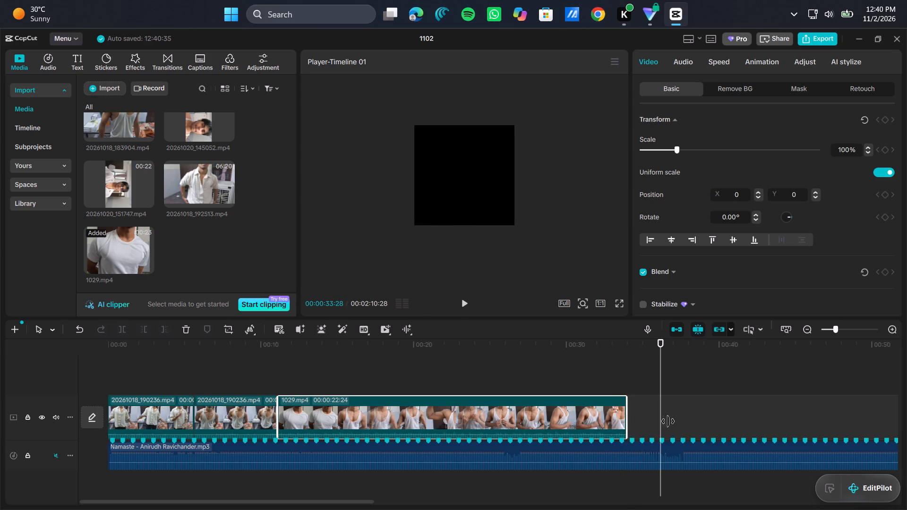
pyautogui.moveTo(668, 421); pyautogui.dragTo(676, 421)
pyautogui.click(587, 381)
pyautogui.click(587, 381)
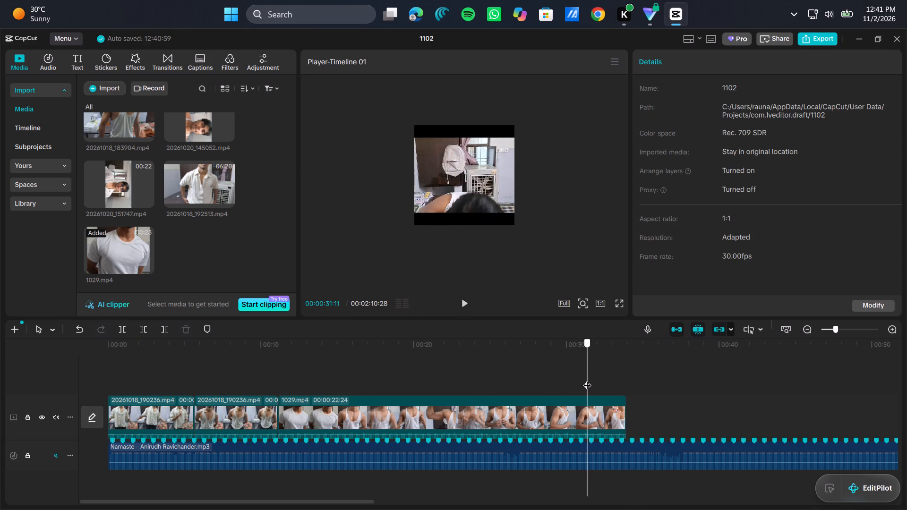
pyautogui.click(123, 326)
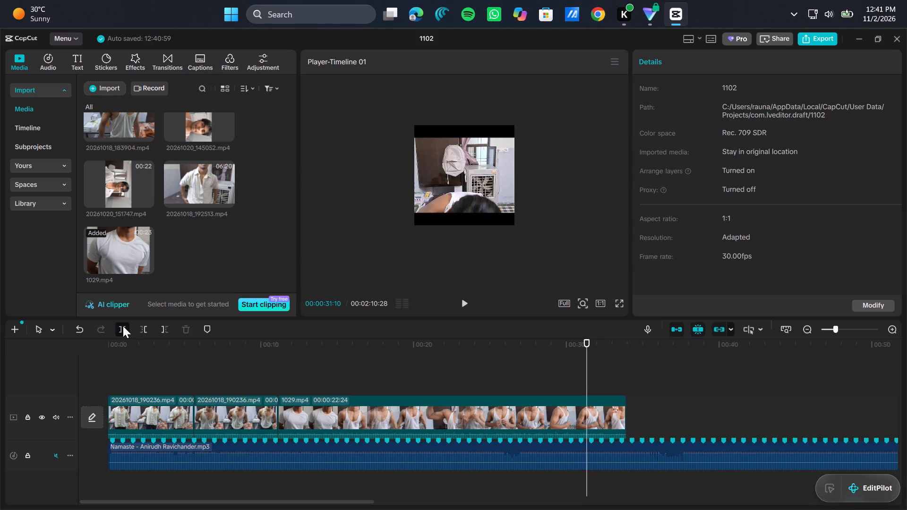
pyautogui.click(429, 422)
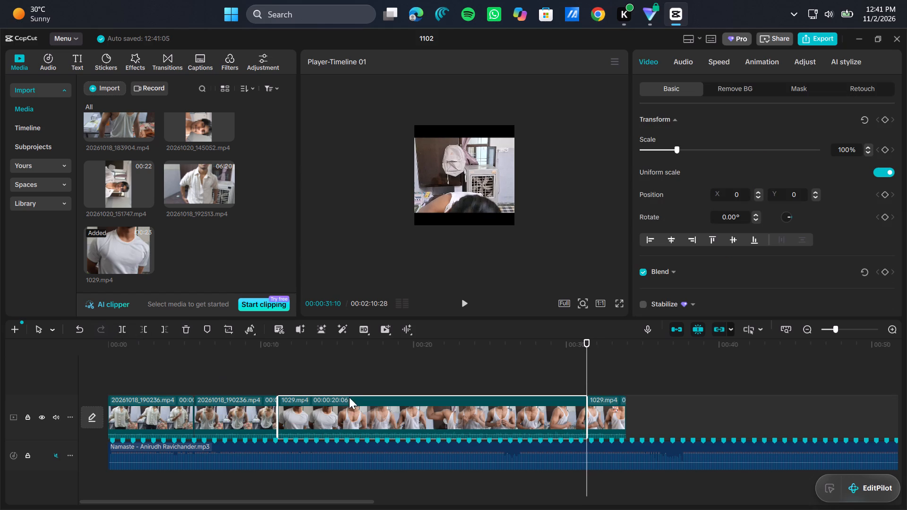
pyautogui.click(185, 331)
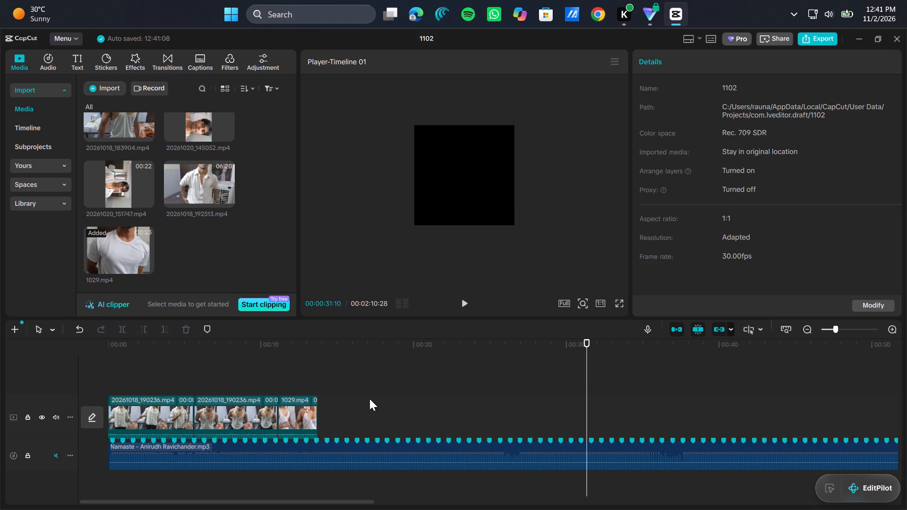
# Move the remaining 1029.mp4 segment between the two 20261018_190236.mp4 segments.
pyautogui.moveTo(300, 411); pyautogui.dragTo(218, 411)
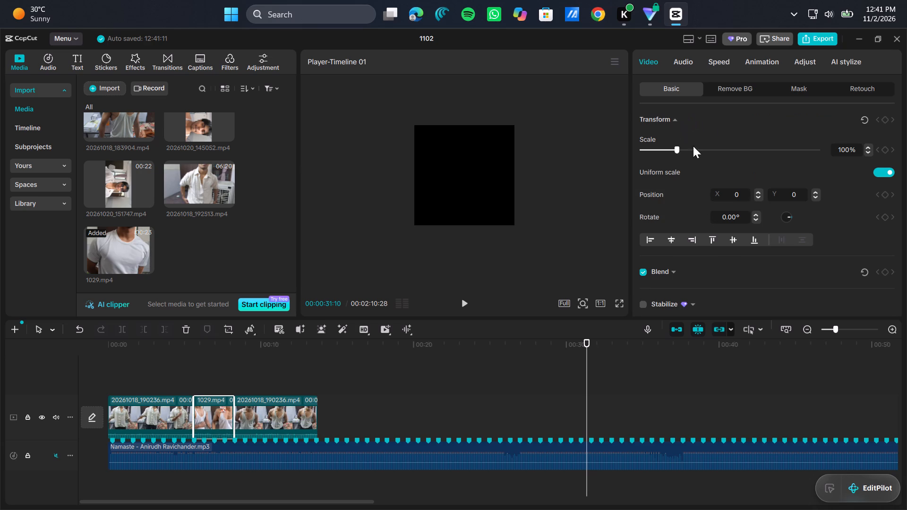
# Slow the 1029.mp4 segment down to a speed of 0.50x.
pyautogui.click(719, 62)
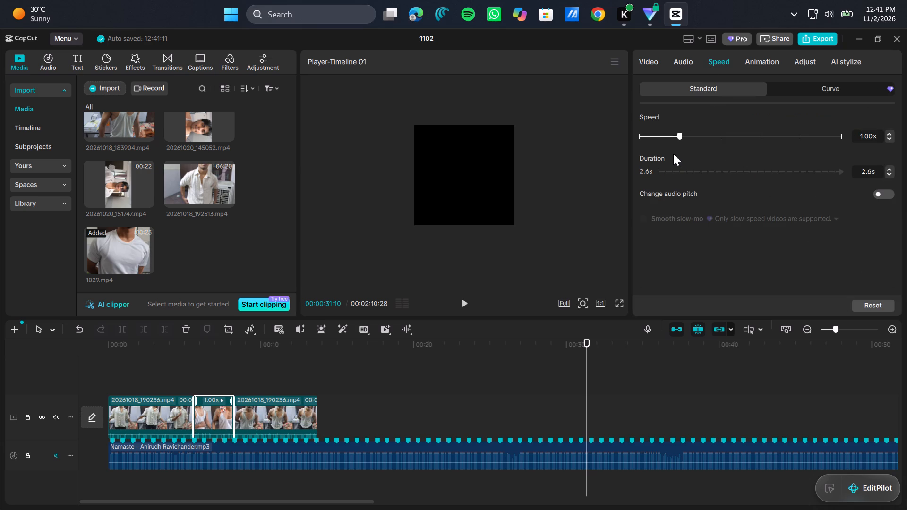
pyautogui.click(665, 136)
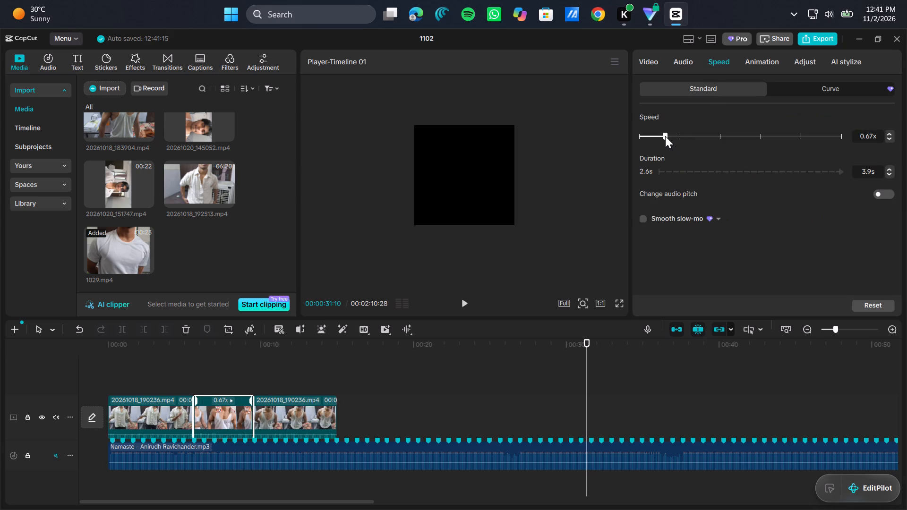
pyautogui.click(658, 135)
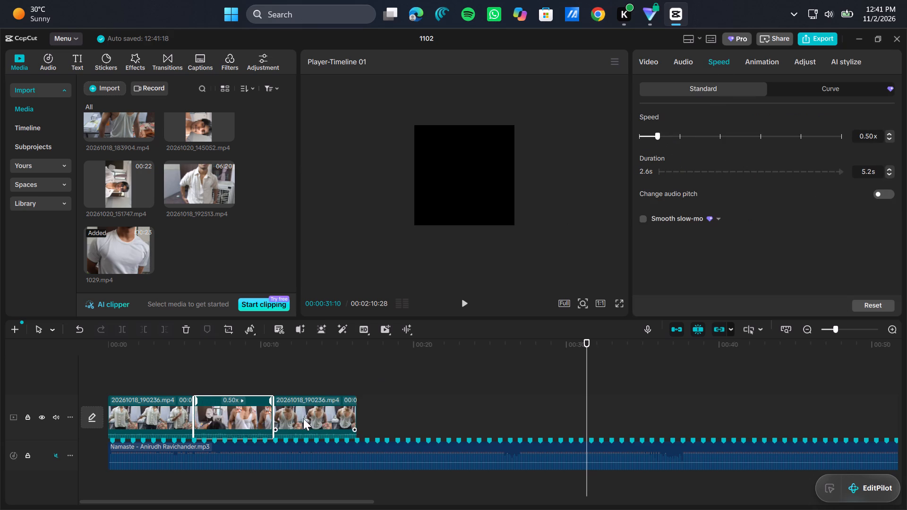
# Play the three-segment edit from its beginning in an enlarged preview.
pyautogui.moveTo(164, 369); pyautogui.dragTo(111, 387)
pyautogui.click(111, 387)
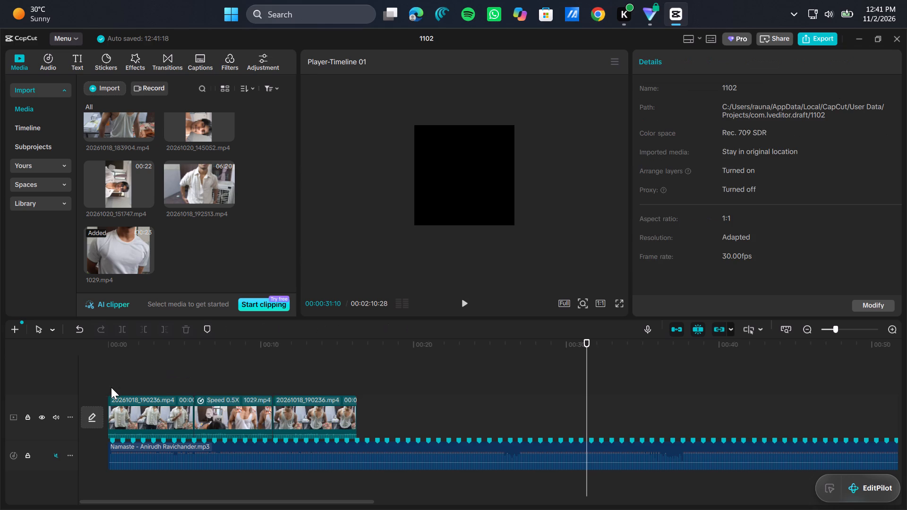
pyautogui.click(111, 387)
pyautogui.click(465, 301)
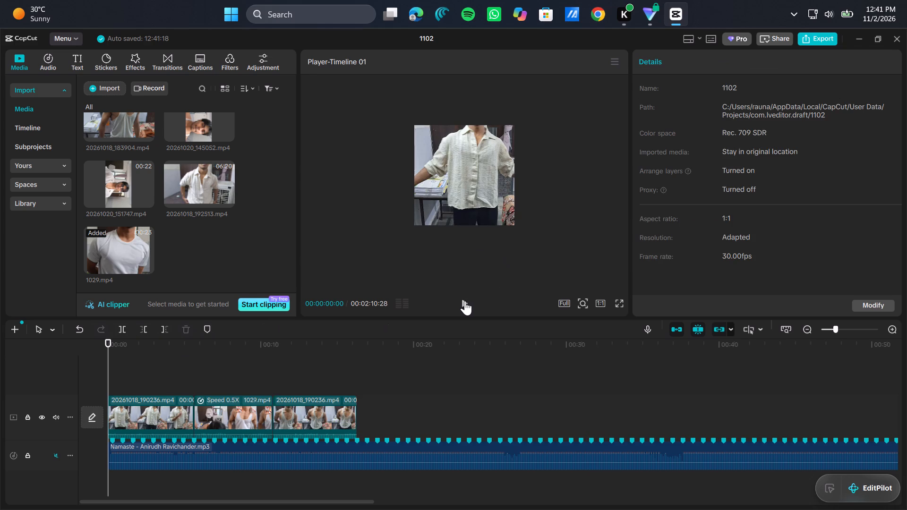
pyautogui.keyDown('ctrl'); pyautogui.scroll(2, 454, 216); pyautogui.keyUp('ctrl')
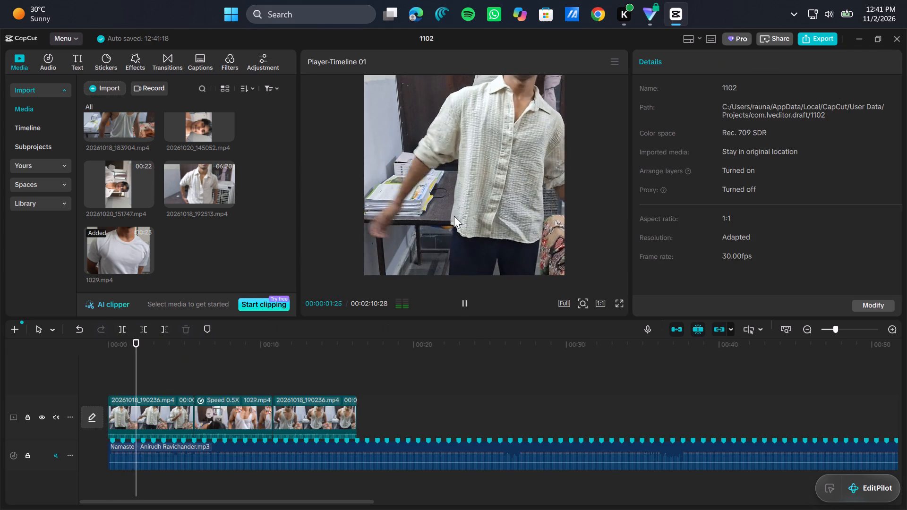
# Unmute the music track and mute the video track's sound.
pyautogui.click(56, 456)
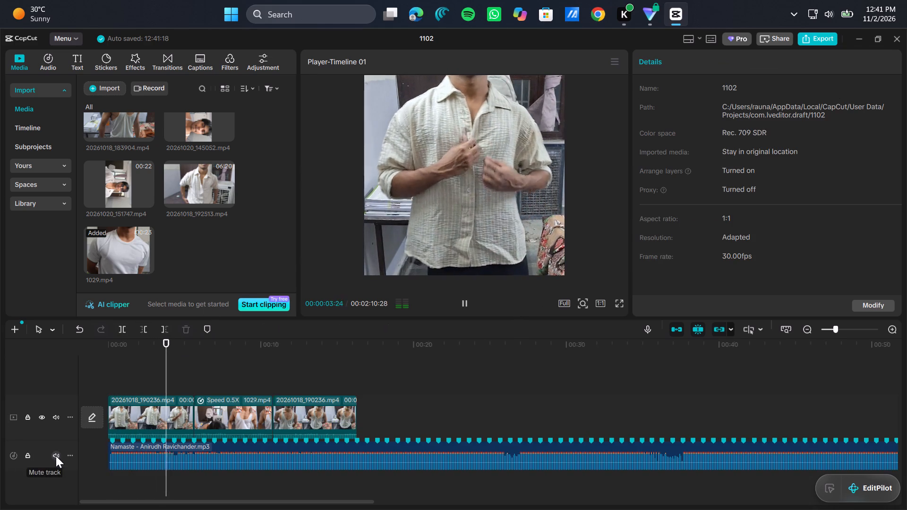
pyautogui.click(53, 418)
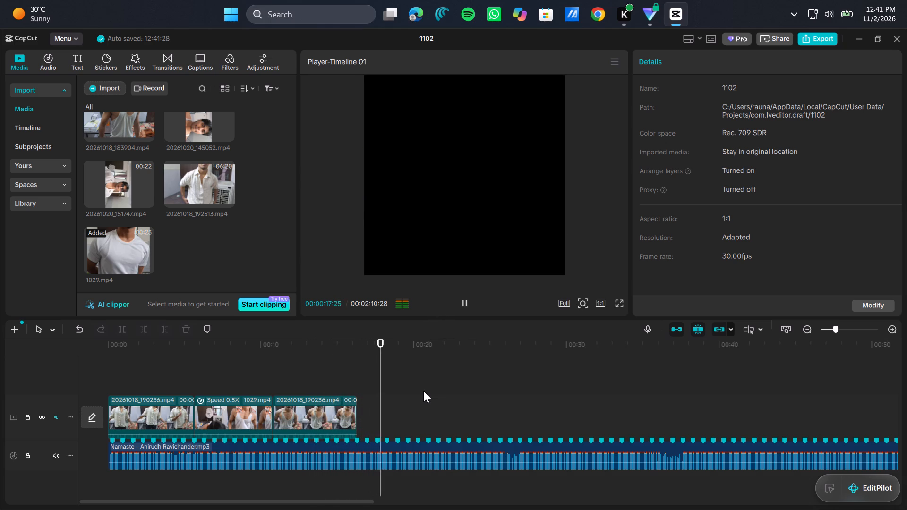
# Split the Namaste music at the end of the last video segment, 00:00:16:09, and delete the remainder after it.
pyautogui.moveTo(390, 380); pyautogui.dragTo(348, 387)
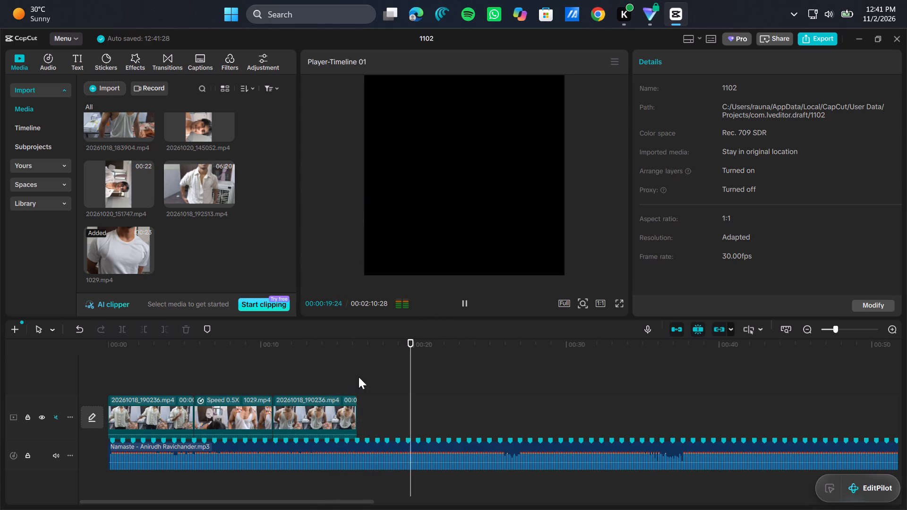
pyautogui.click(365, 360)
pyautogui.moveTo(365, 360); pyautogui.dragTo(357, 361)
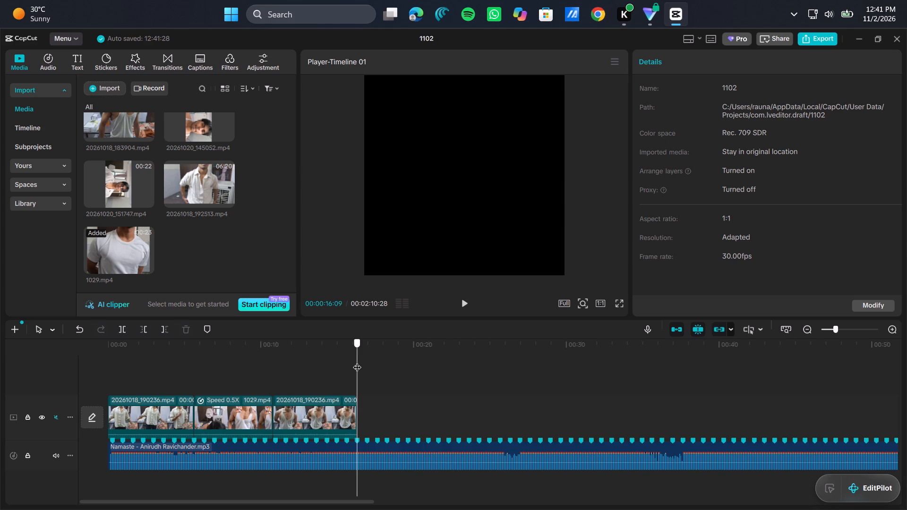
pyautogui.moveTo(357, 361); pyautogui.dragTo(358, 361)
pyautogui.click(120, 331)
pyautogui.click(371, 447)
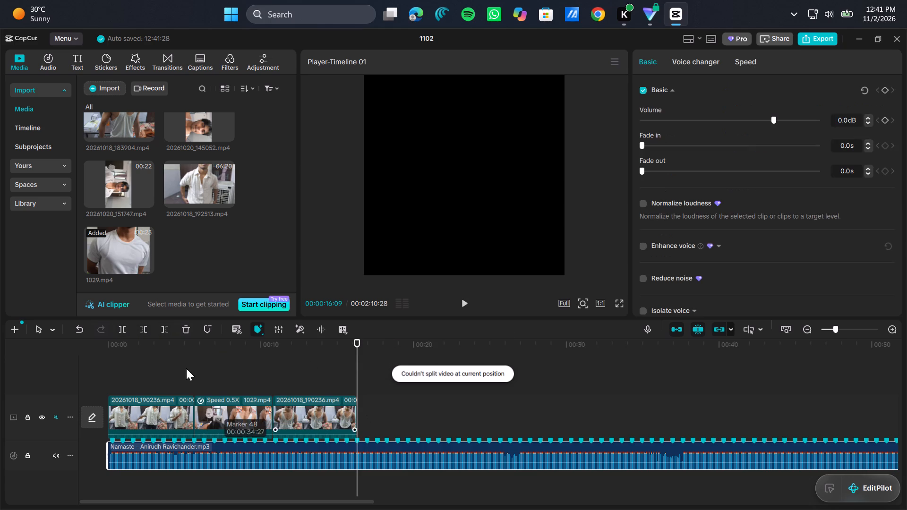
pyautogui.click(120, 334)
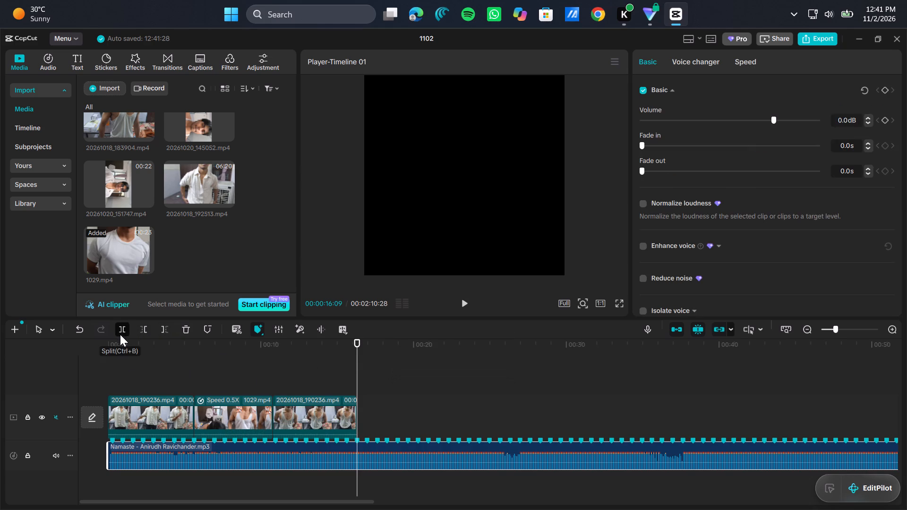
pyautogui.click(182, 328)
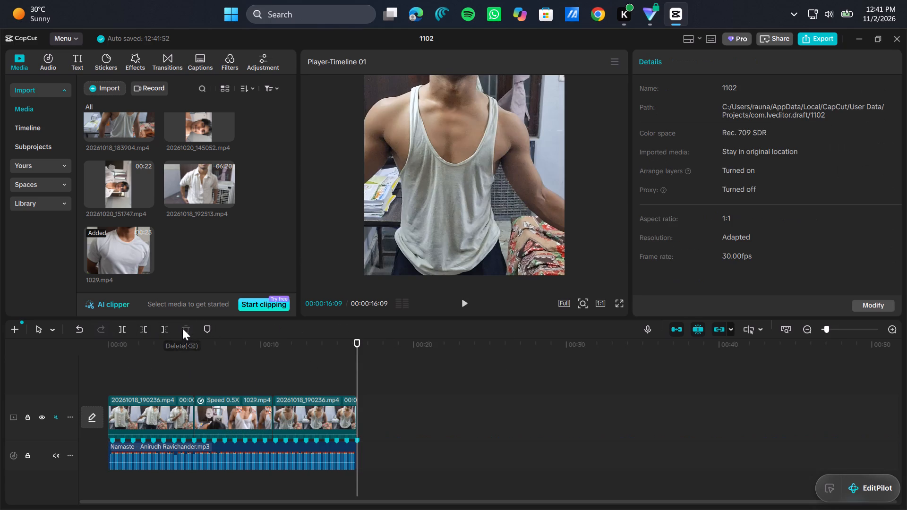
# Play the trimmed edit from the beginning to the end to review it with the music.
pyautogui.click(237, 364)
pyautogui.moveTo(237, 364); pyautogui.dragTo(0, 430)
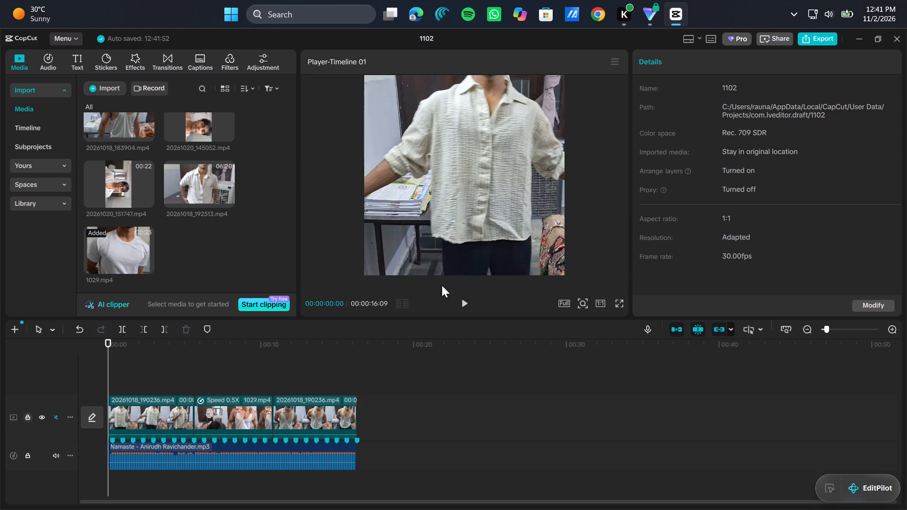
pyautogui.click(461, 304)
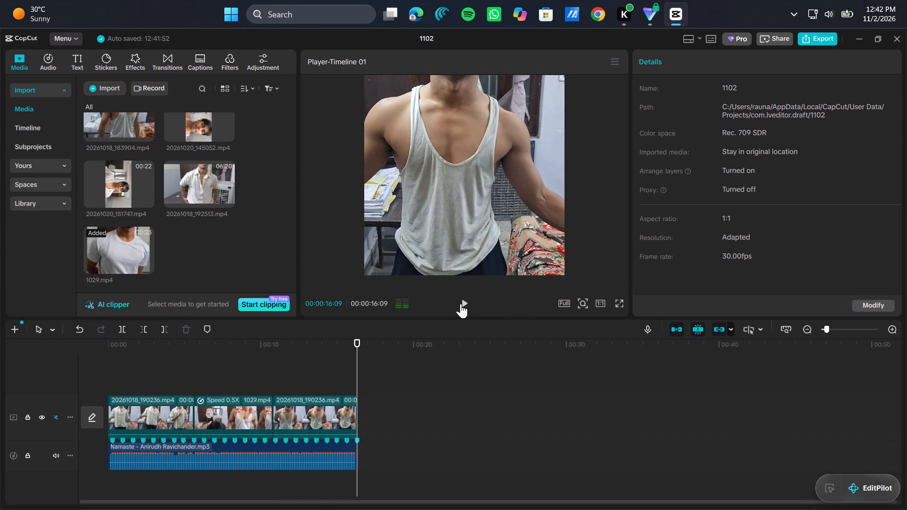
# Replay the full edit from beginning to end twice to review it with the music.
pyautogui.click(461, 304)
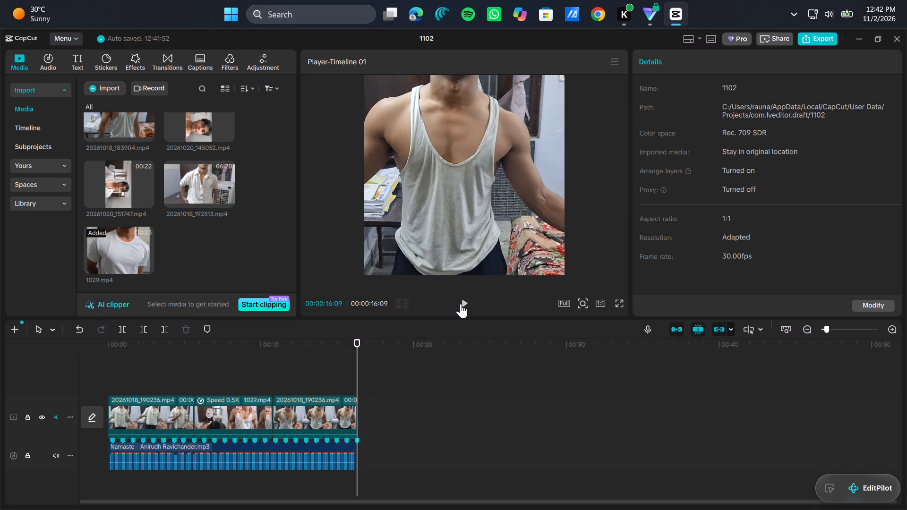
pyautogui.click(461, 304)
# Add a default text clip, move it to the timeline's start, and extend it to the end of the first video segment.
pyautogui.click(77, 61)
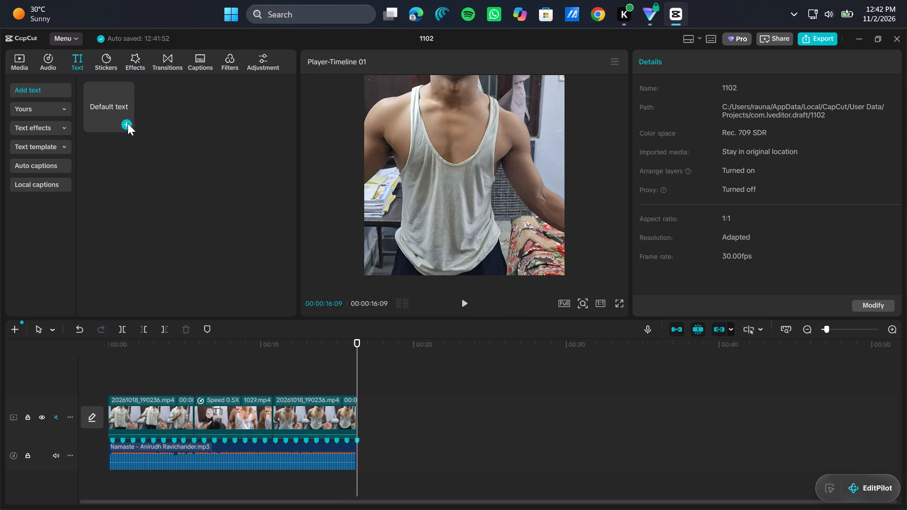
pyautogui.click(129, 122)
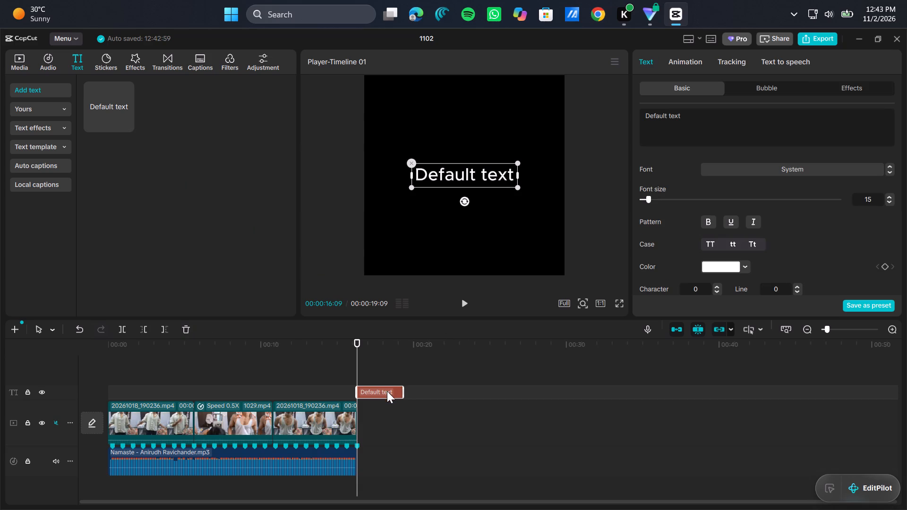
pyautogui.moveTo(387, 391); pyautogui.dragTo(122, 392)
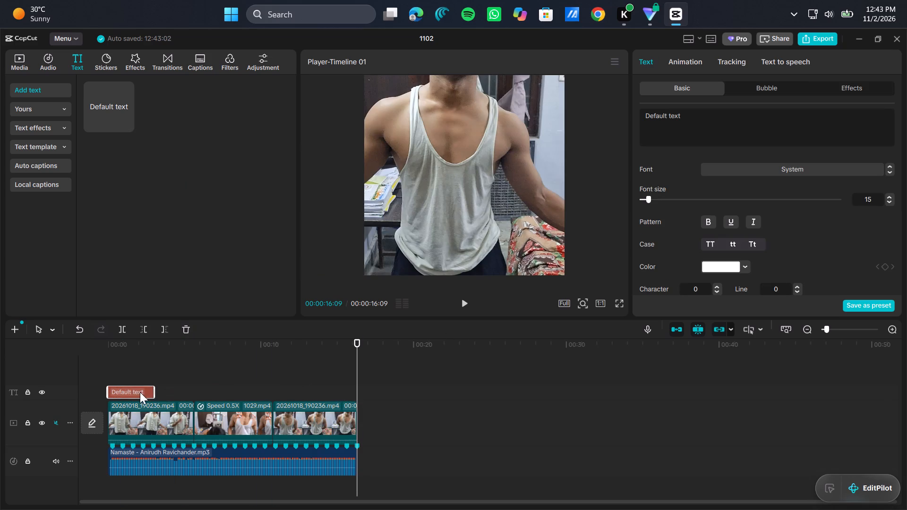
pyautogui.moveTo(153, 391); pyautogui.dragTo(195, 391)
# Replace the first text clip's placeholder with "Consistency feels boring until".
pyautogui.moveTo(697, 120); pyautogui.dragTo(615, 115)
pyautogui.press('BackSpace')
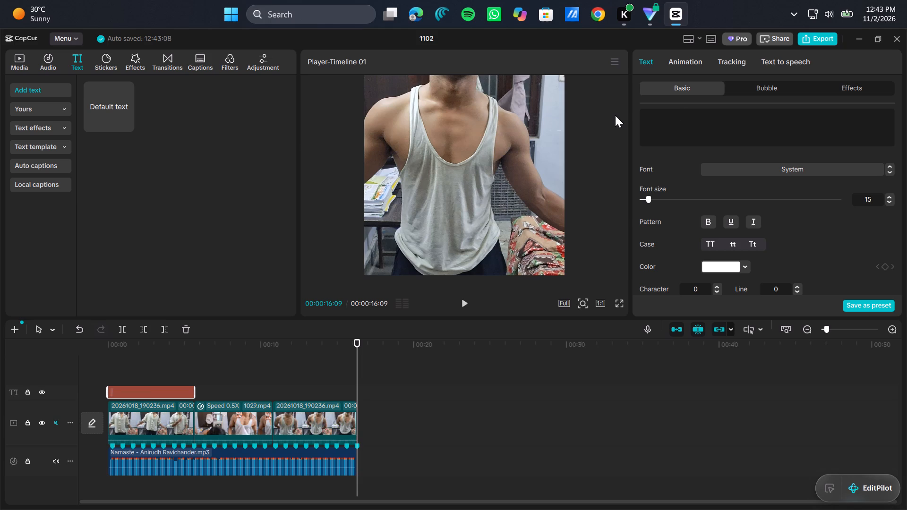
pyautogui.write('Co')
pyautogui.press('n')
pyautogui.write('sistency fee')
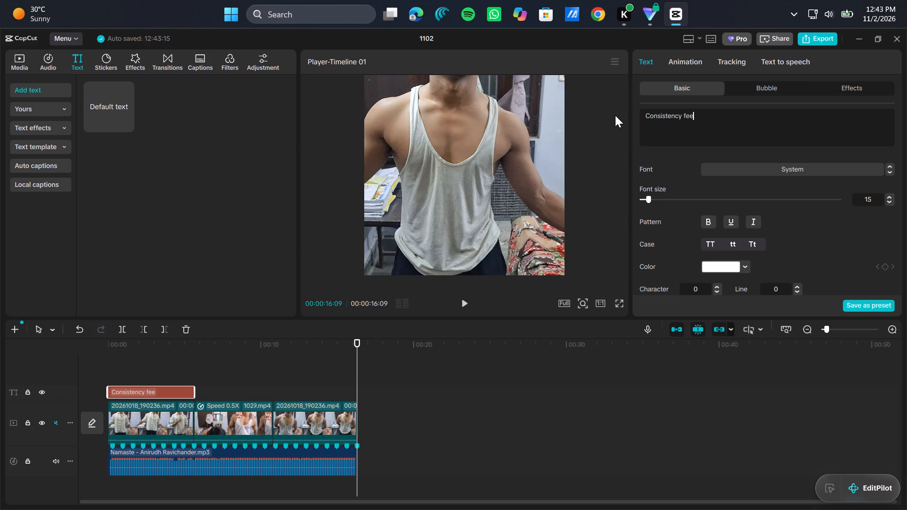
pyautogui.write('ls')
pyautogui.press('space')
pyautogui.write('boring until')
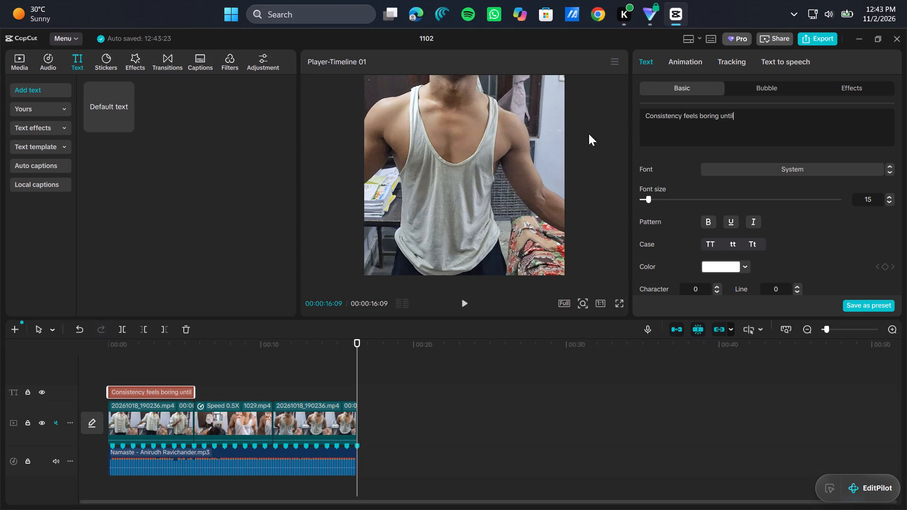
# Add a second default text clip from 00:00:05:19, where the slowed segment begins, and extend it to the end of the video.
pyautogui.click(201, 359)
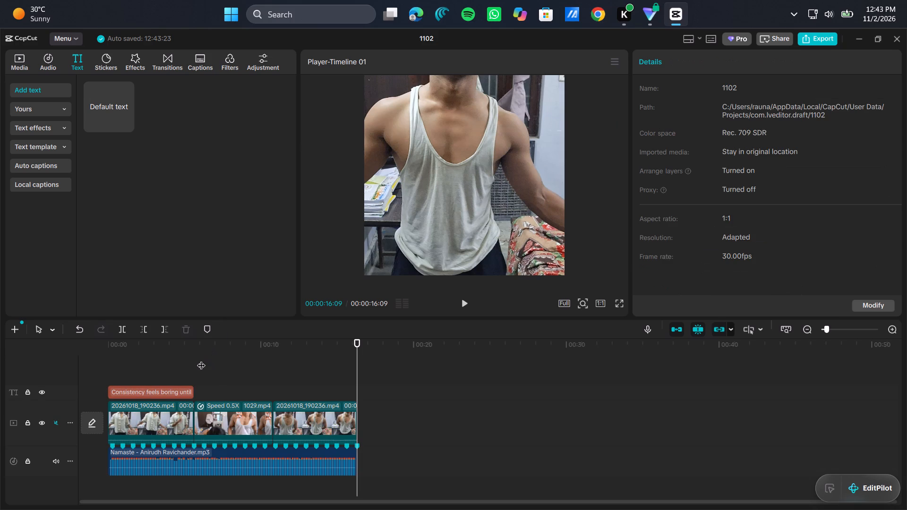
pyautogui.moveTo(201, 359); pyautogui.dragTo(193, 361)
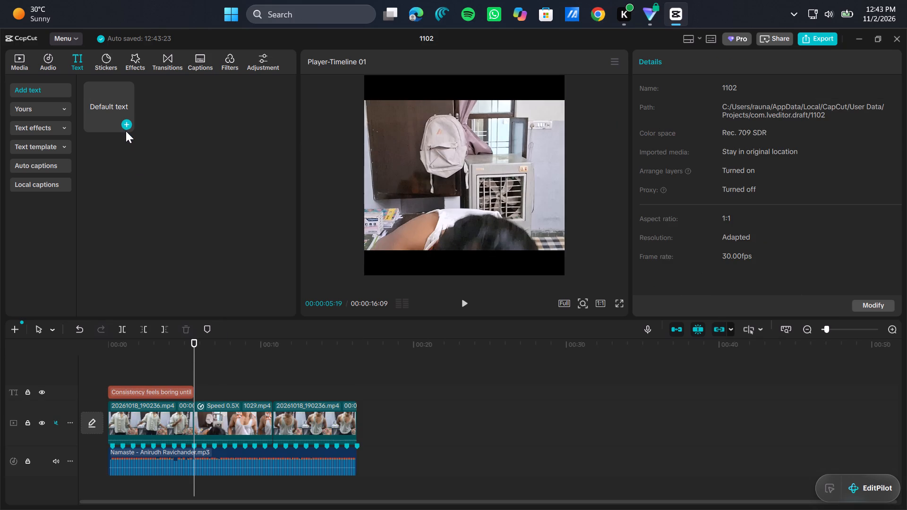
pyautogui.click(127, 129)
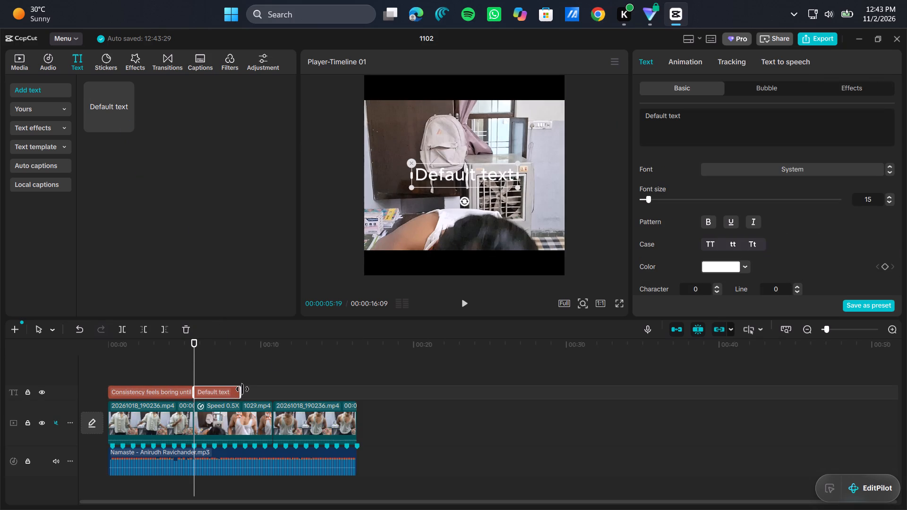
pyautogui.moveTo(242, 389); pyautogui.dragTo(354, 397)
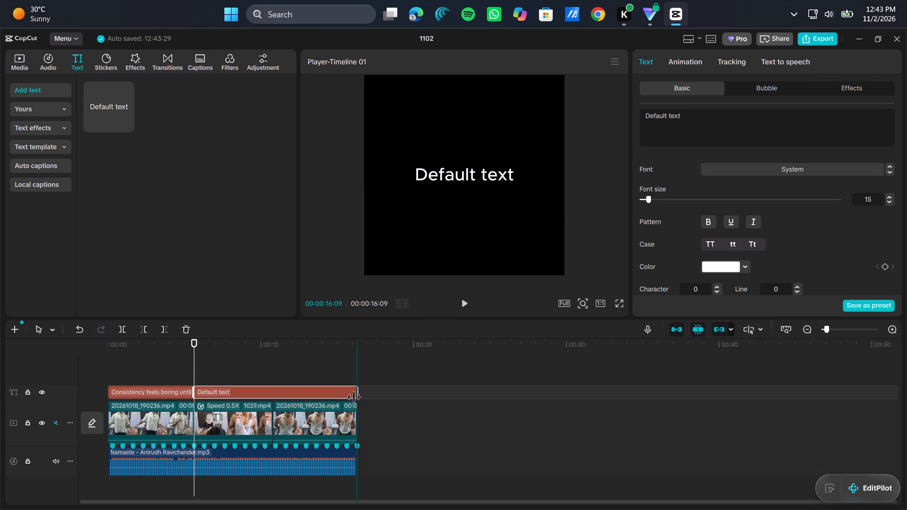
pyautogui.moveTo(354, 397); pyautogui.dragTo(351, 398)
pyautogui.moveTo(351, 398); pyautogui.dragTo(358, 400)
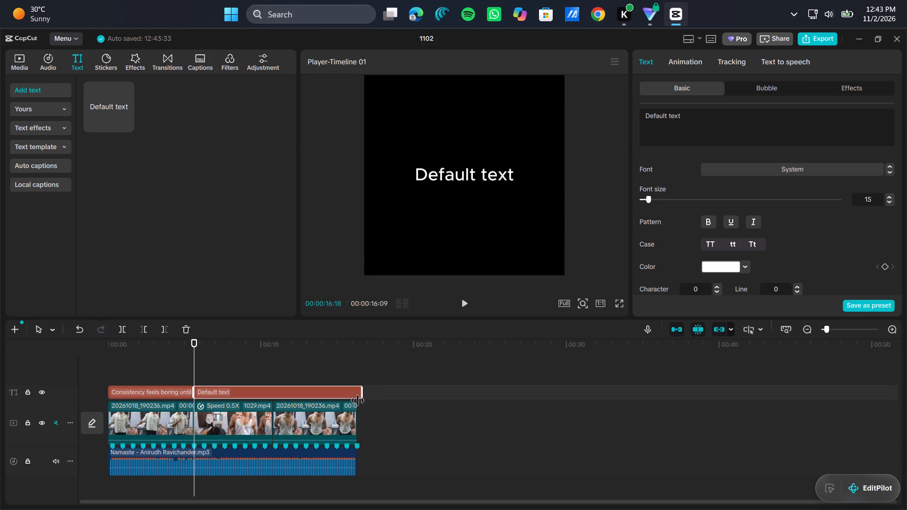
pyautogui.moveTo(358, 400); pyautogui.dragTo(353, 402)
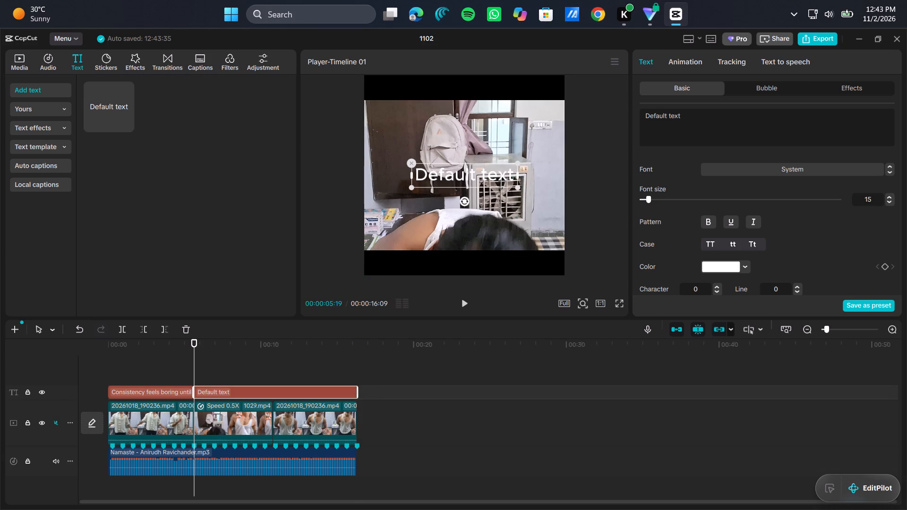
# Replace the second text clip's placeholder with "it changes everythings", followed by a line break.
pyautogui.moveTo(689, 115); pyautogui.dragTo(605, 124)
pyautogui.moveTo(688, 114); pyautogui.dragTo(637, 120)
pyautogui.moveTo(637, 120); pyautogui.dragTo(642, 112)
pyautogui.press('BackSpace')
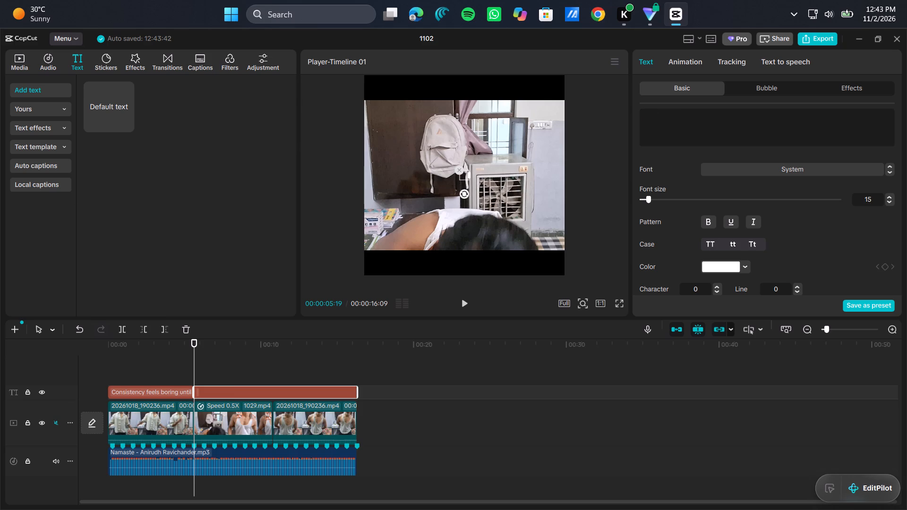
pyautogui.write('it changes')
pyautogui.press('space')
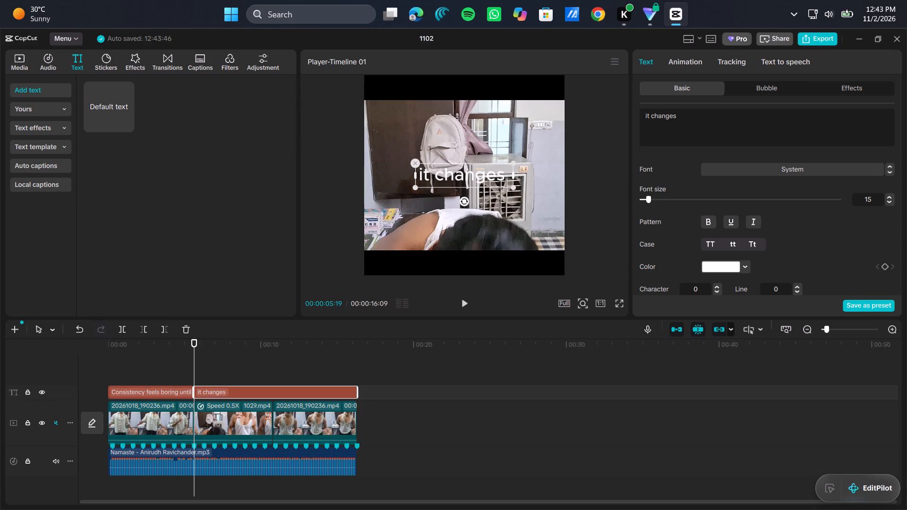
pyautogui.press('e')
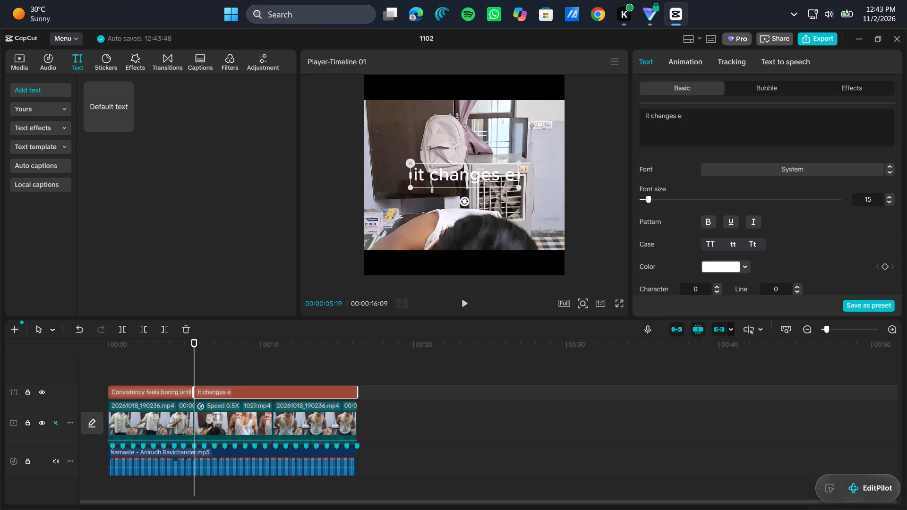
pyautogui.write('verythings')
pyautogui.press('Return')
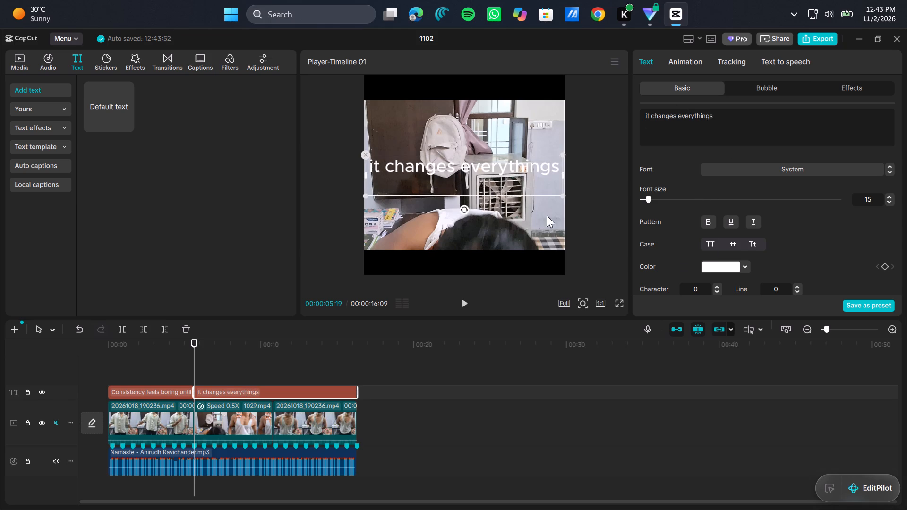
# Color only the word "Consistency" in the first text clip dark orange, C57F00.
pyautogui.click(162, 393)
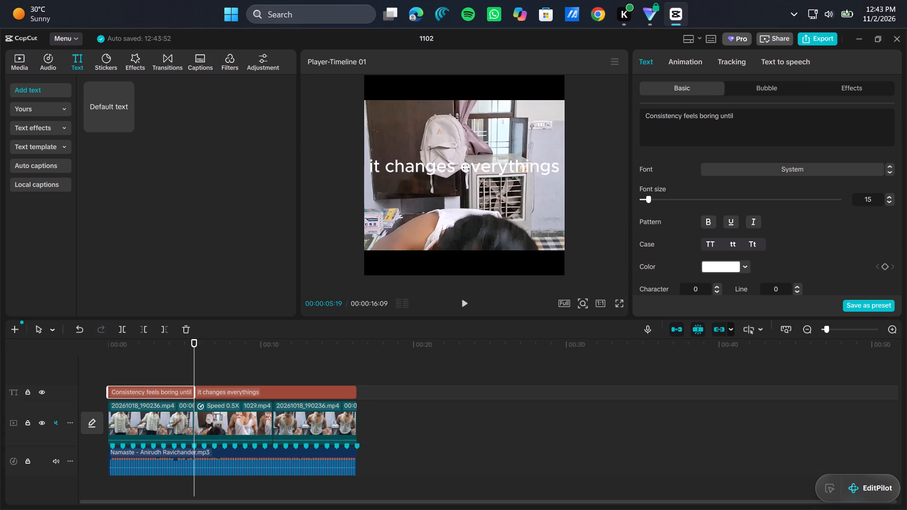
pyautogui.moveTo(682, 116); pyautogui.dragTo(651, 116)
pyautogui.moveTo(651, 116); pyautogui.dragTo(640, 117)
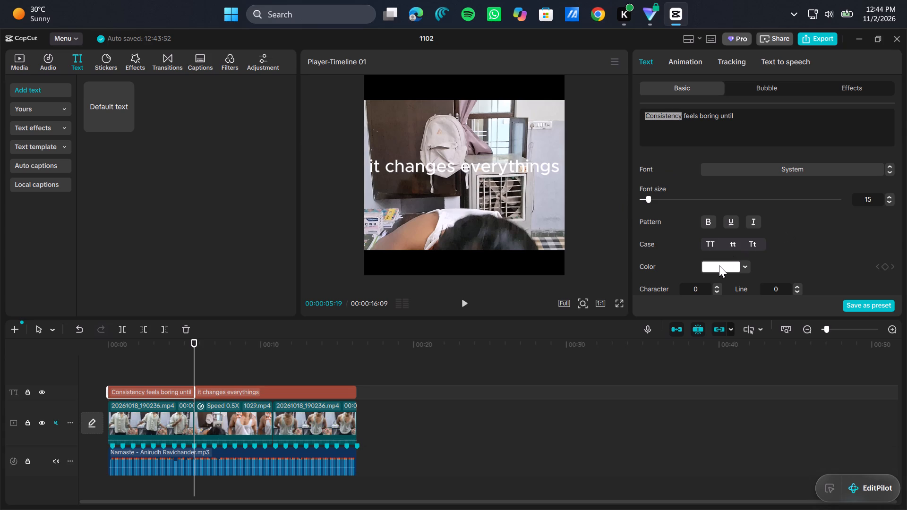
pyautogui.click(719, 265)
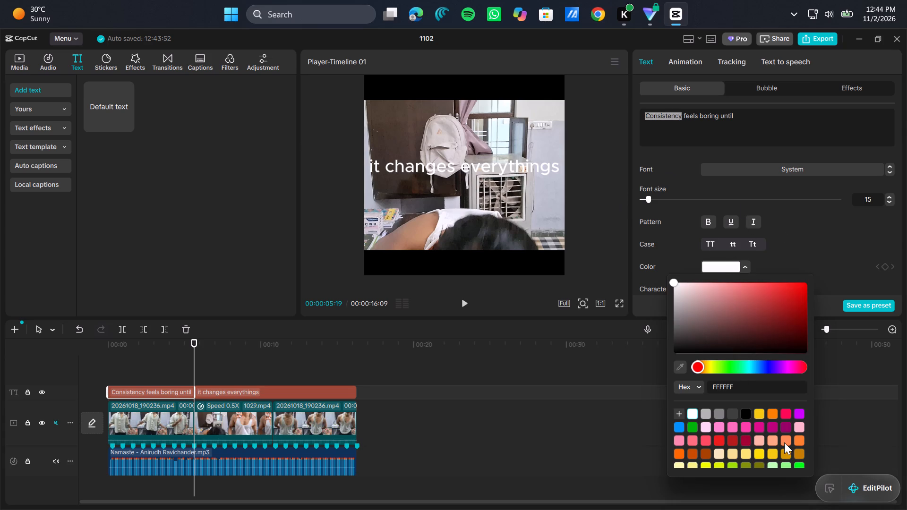
pyautogui.click(787, 444)
pyautogui.click(789, 460)
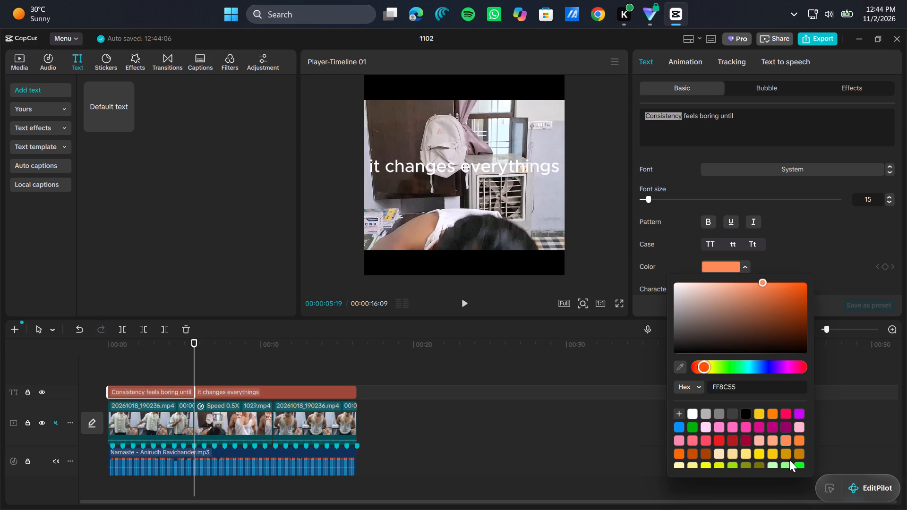
pyautogui.click(800, 459)
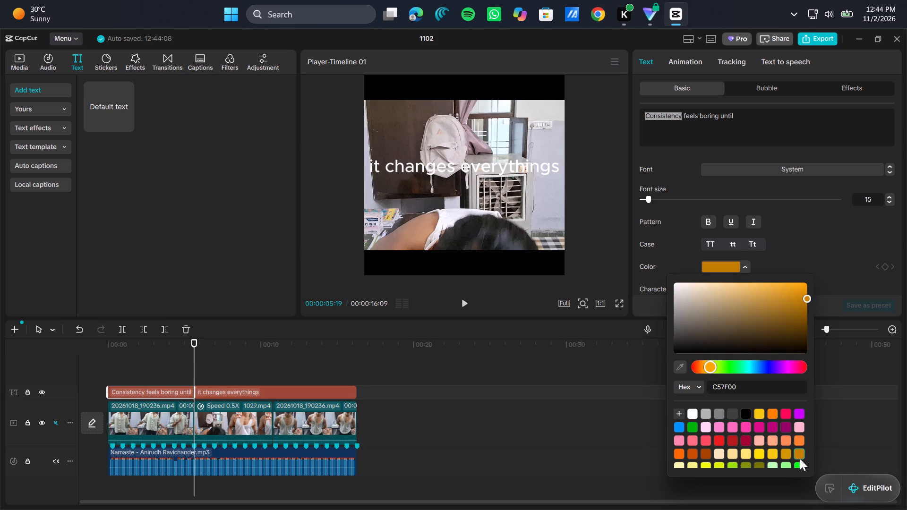
pyautogui.click(426, 401)
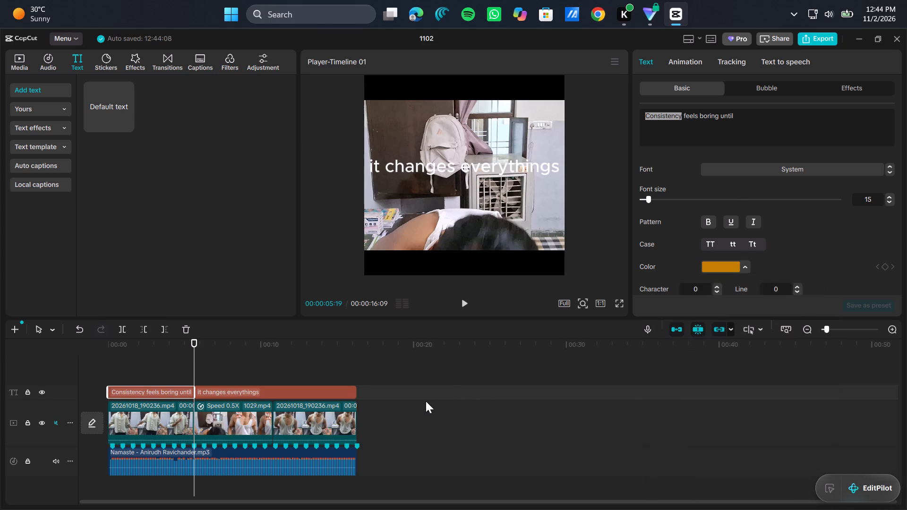
# Reduce the first text clip's font size to 5 while previewing it at 00:00:04:10.
pyautogui.click(172, 377)
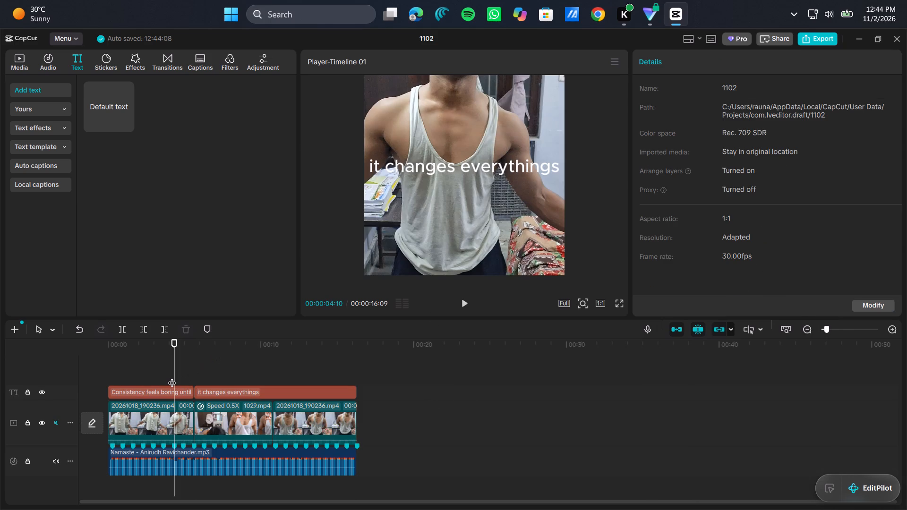
pyautogui.keyDown('ctrl'); pyautogui.scroll(-4, 420, 177); pyautogui.keyUp('ctrl')
pyautogui.keyDown('ctrl'); pyautogui.scroll(3, 420, 177); pyautogui.keyUp('ctrl')
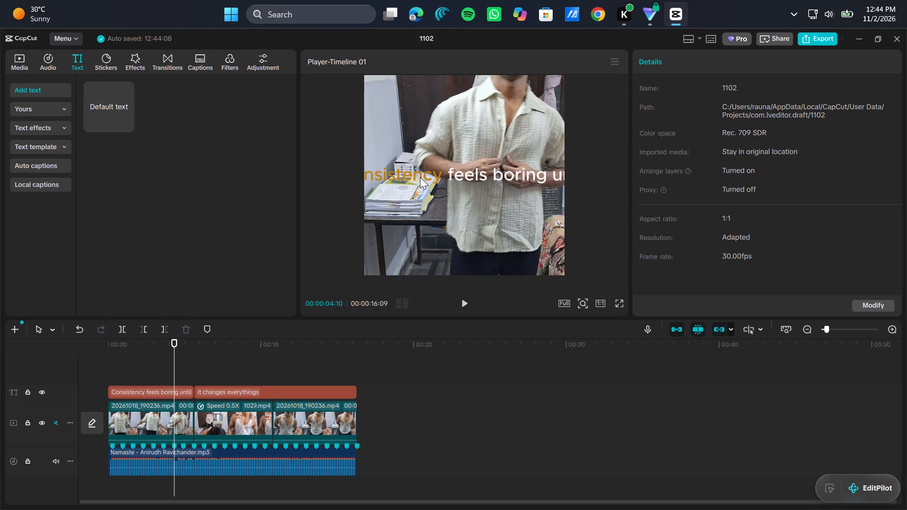
pyautogui.click(158, 389)
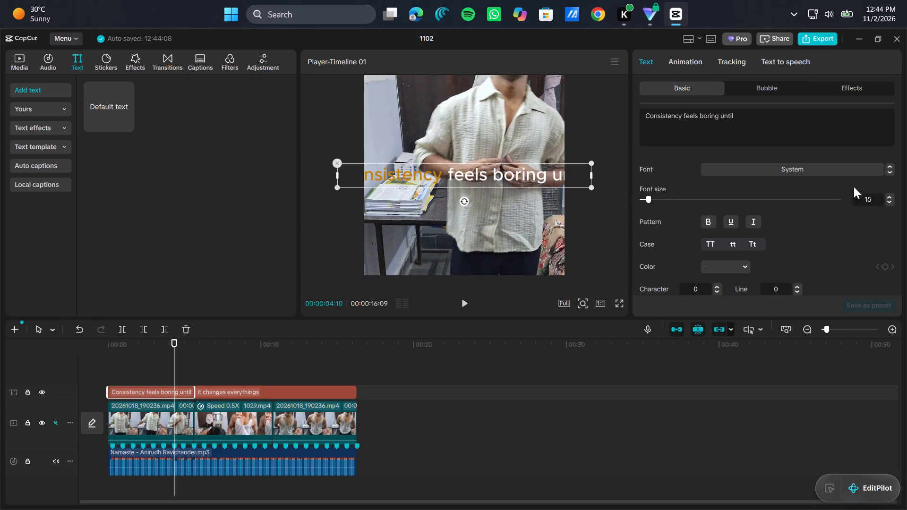
pyautogui.tripleClick(889, 203)
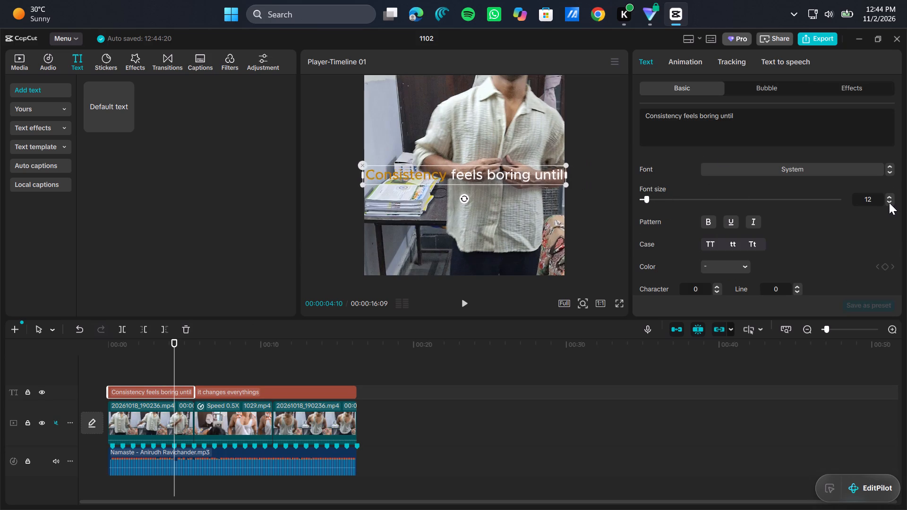
pyautogui.tripleClick(889, 203)
pyautogui.tripleClick(889, 203)
pyautogui.click(889, 203)
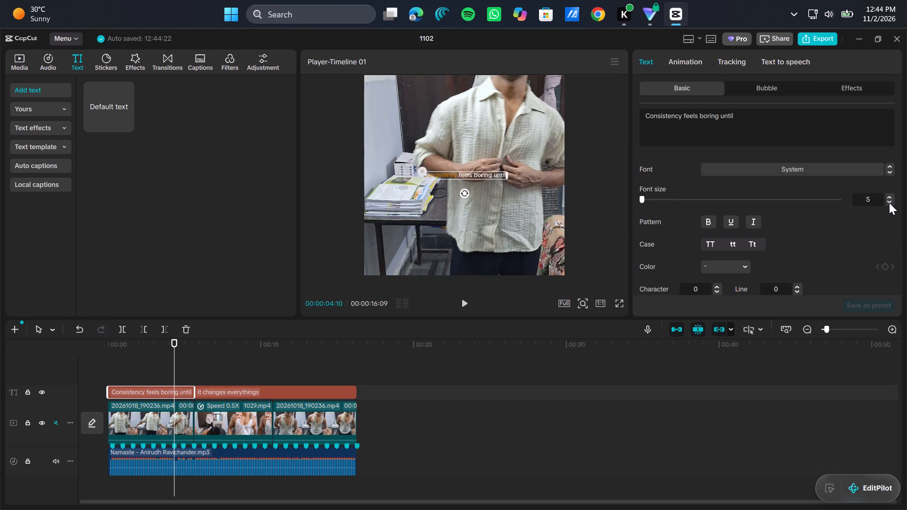
# Color only the words "feels boring until" in the first text clip black, 000000.
pyautogui.scroll(-1, 742, 283)
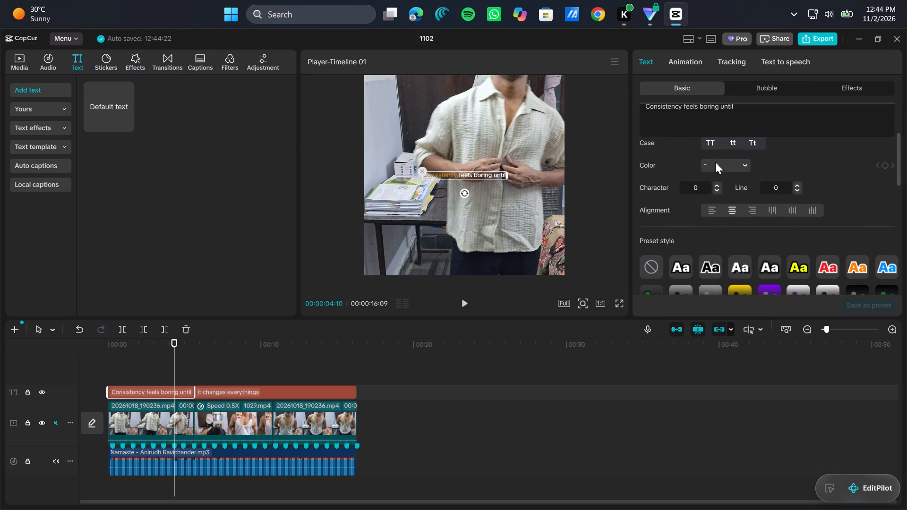
pyautogui.click(713, 163)
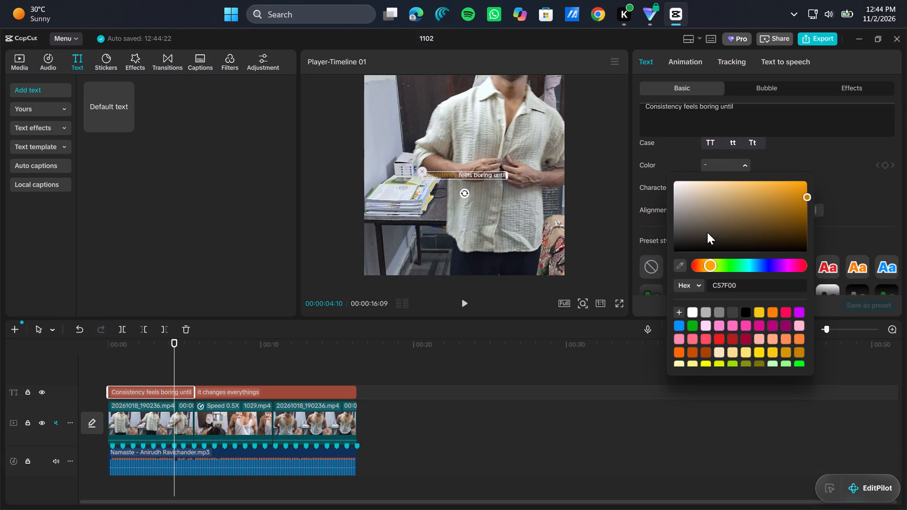
pyautogui.scroll(2, 706, 157)
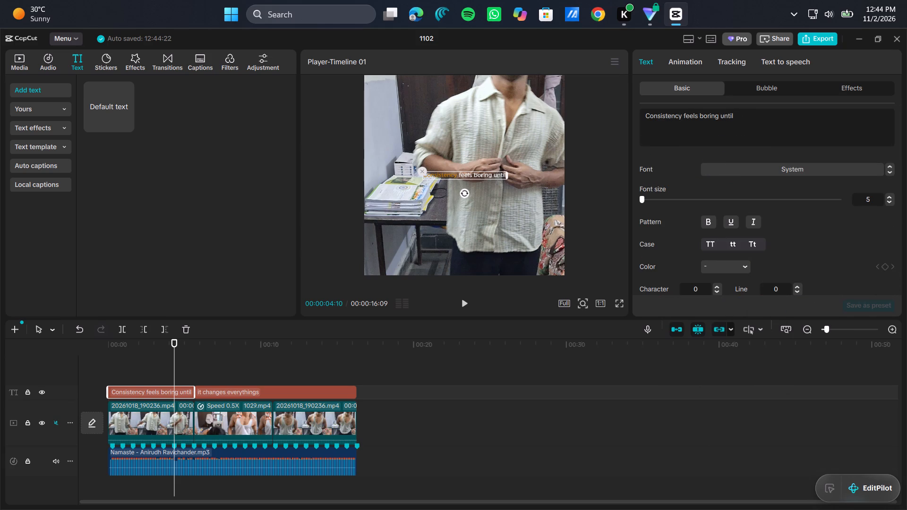
pyautogui.moveTo(736, 112); pyautogui.dragTo(650, 116)
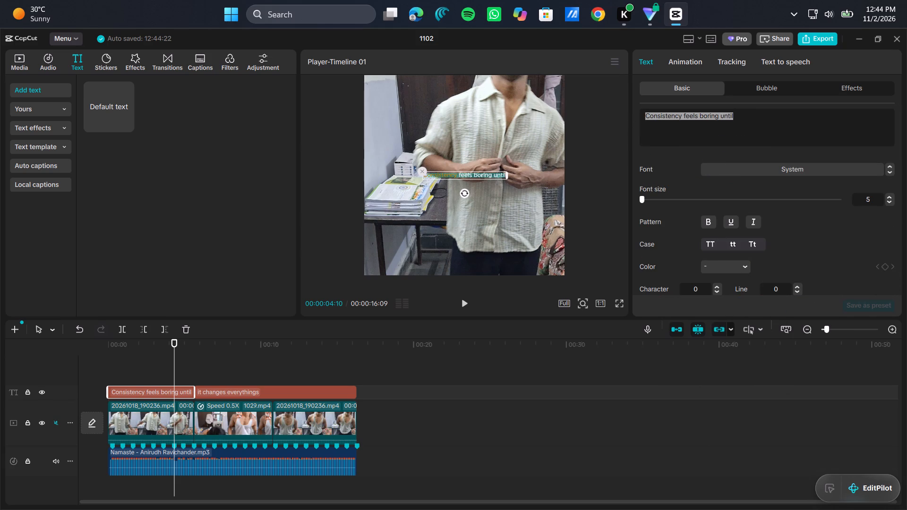
pyautogui.moveTo(650, 116); pyautogui.dragTo(685, 114)
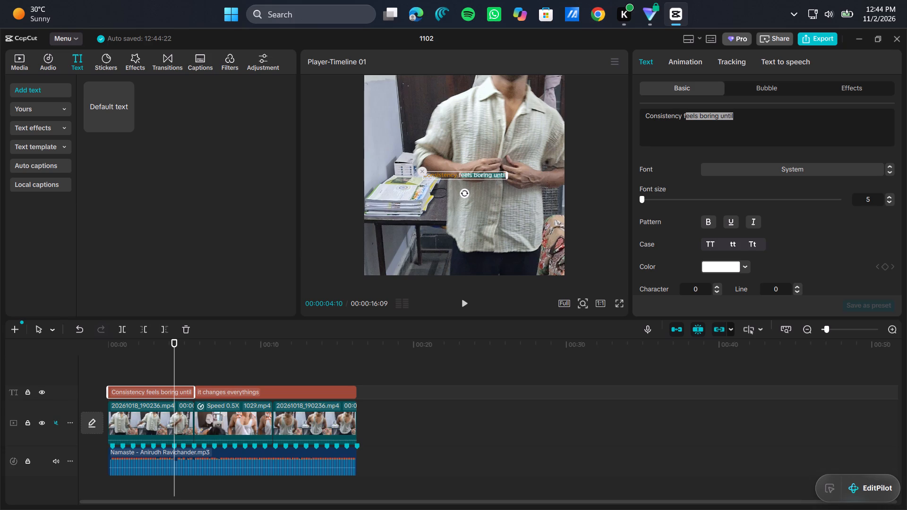
pyautogui.click(685, 114)
pyautogui.moveTo(683, 114); pyautogui.dragTo(694, 114)
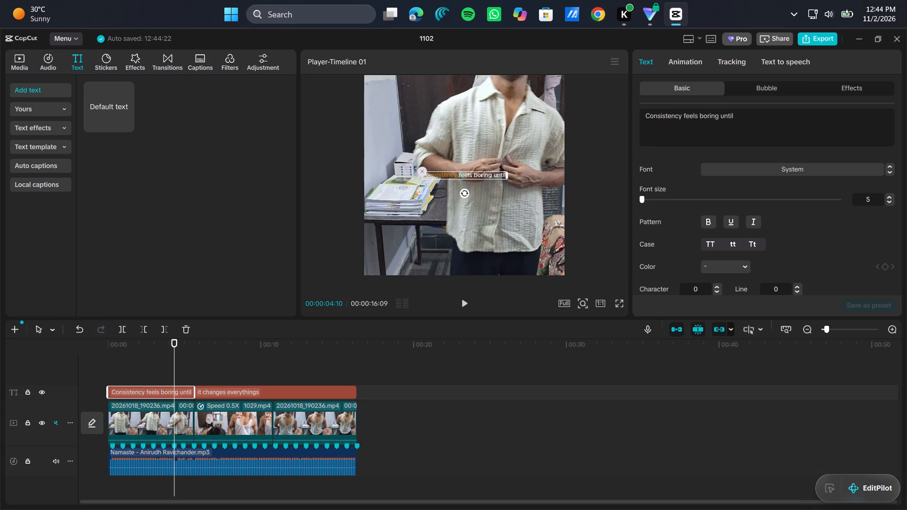
pyautogui.moveTo(694, 114); pyautogui.dragTo(750, 114)
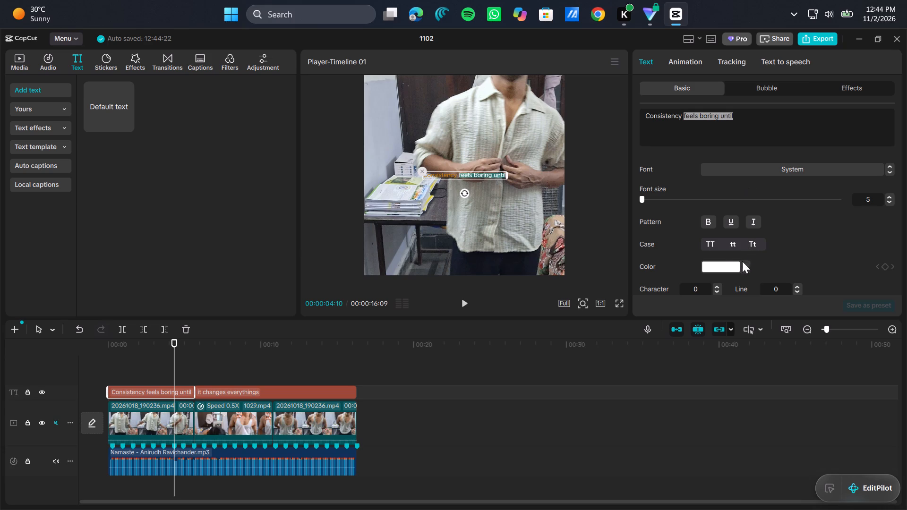
pyautogui.click(728, 268)
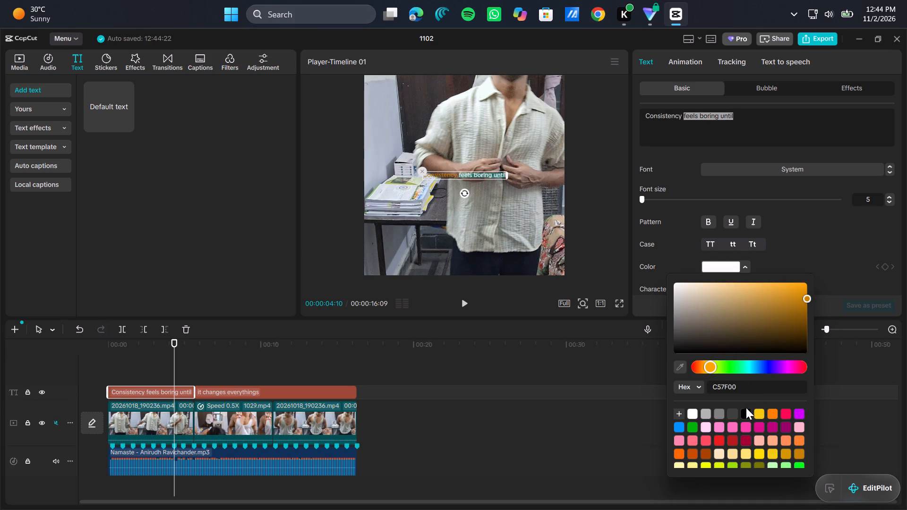
pyautogui.click(745, 411)
pyautogui.click(539, 391)
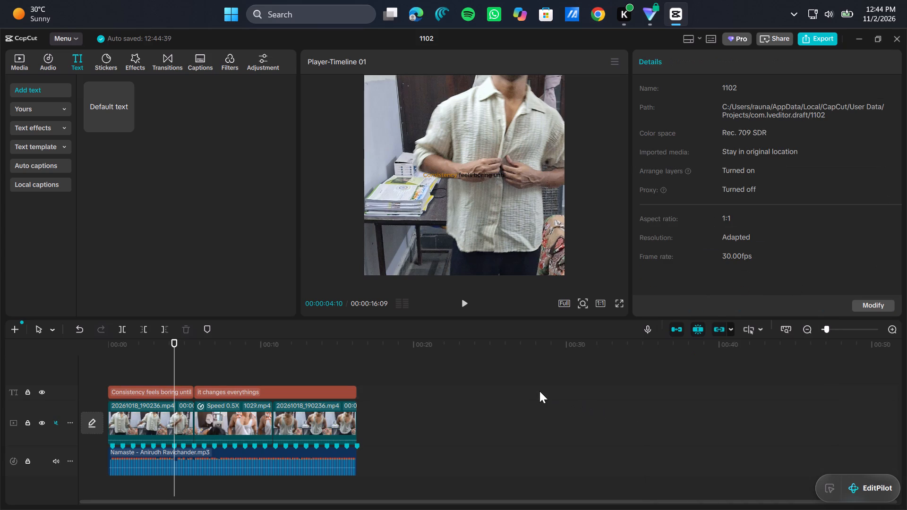
# Reduce the font size of the second text clip, "it changes everythings", to 6.
pyautogui.click(283, 399)
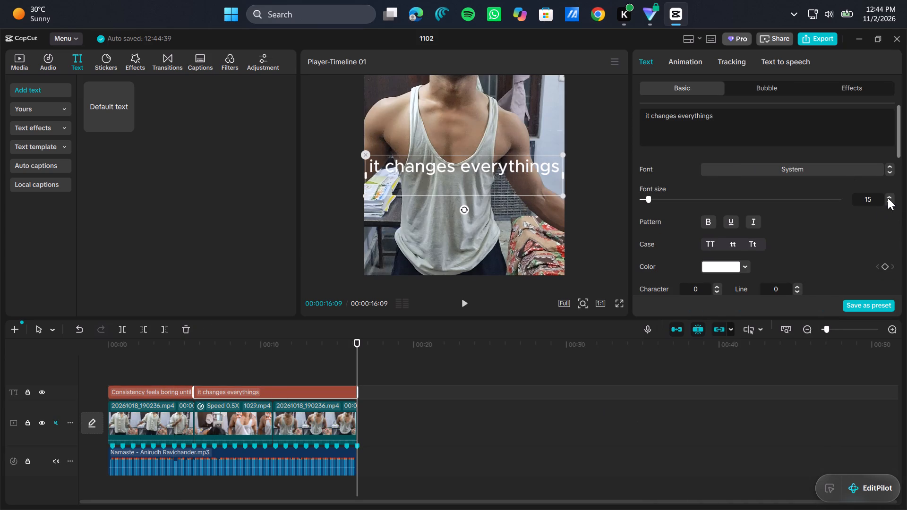
pyautogui.tripleClick(888, 199)
pyautogui.doubleClick(888, 199)
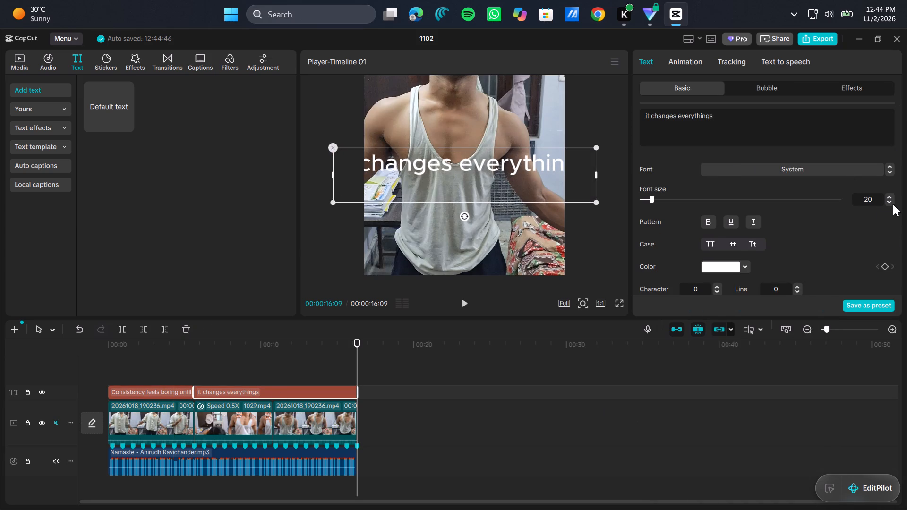
pyautogui.tripleClick(890, 203)
pyautogui.tripleClick(890, 203)
pyautogui.doubleClick(890, 203)
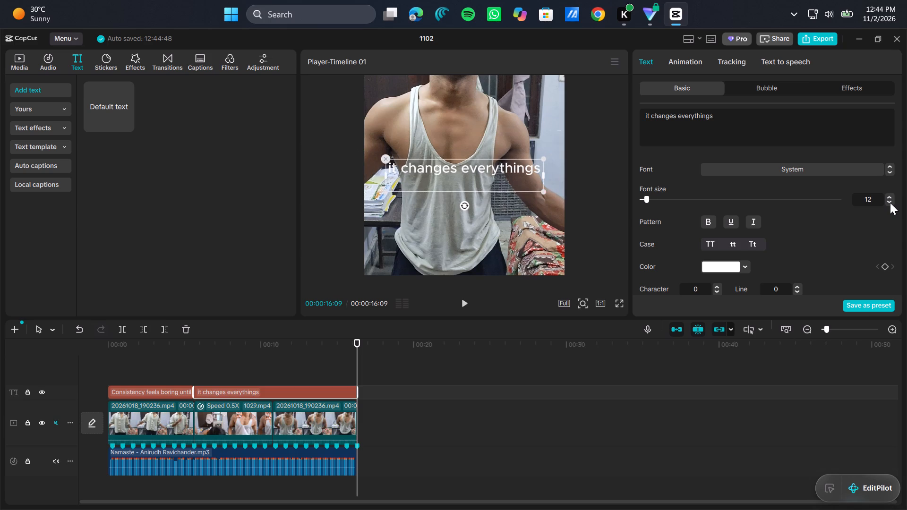
pyautogui.tripleClick(890, 203)
pyautogui.doubleClick(890, 203)
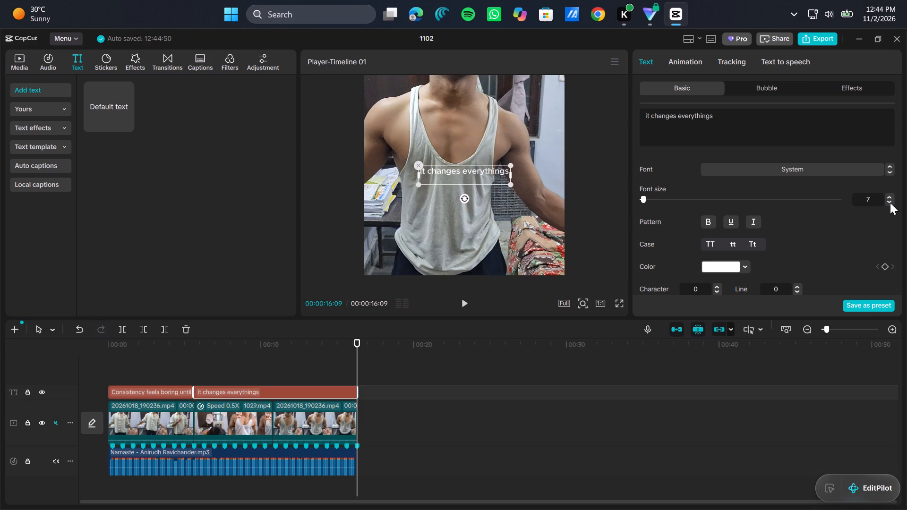
pyautogui.click(890, 203)
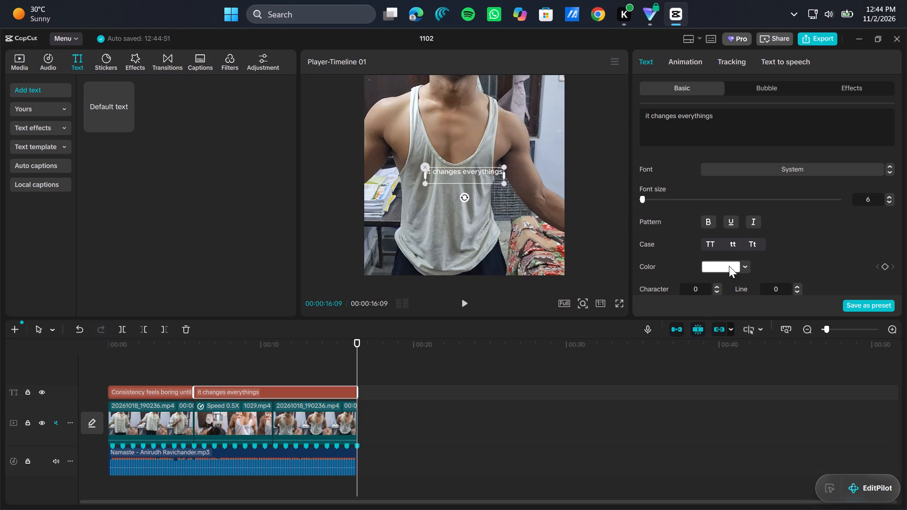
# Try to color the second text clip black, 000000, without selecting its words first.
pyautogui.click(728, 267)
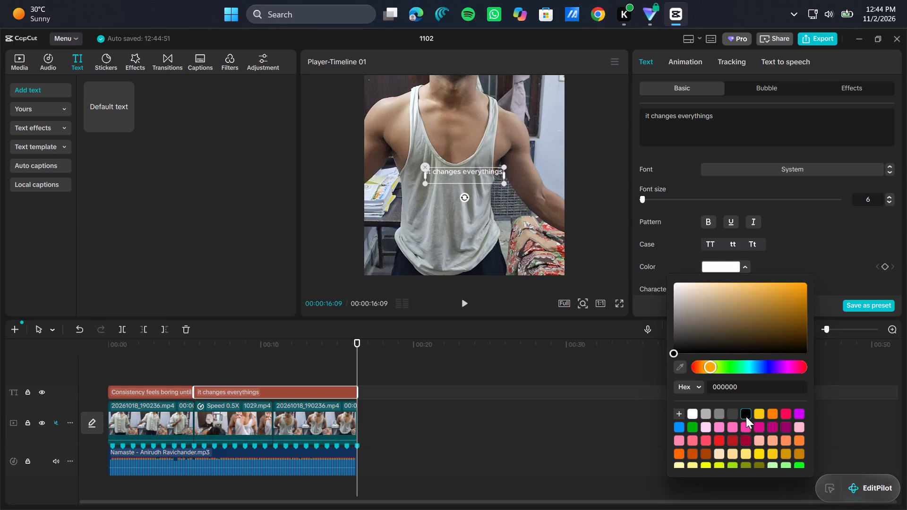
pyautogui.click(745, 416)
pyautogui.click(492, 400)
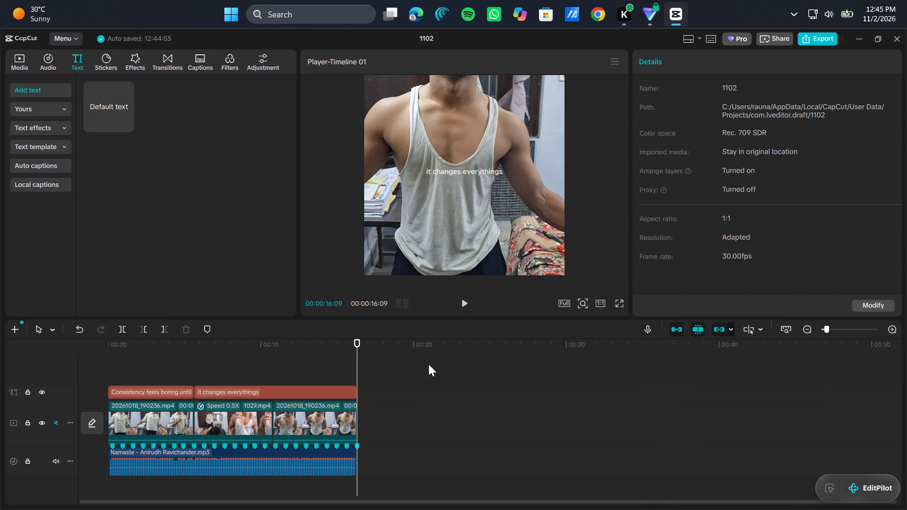
# Play the video from the beginning to review both text overlays against the footage.
pyautogui.click(462, 303)
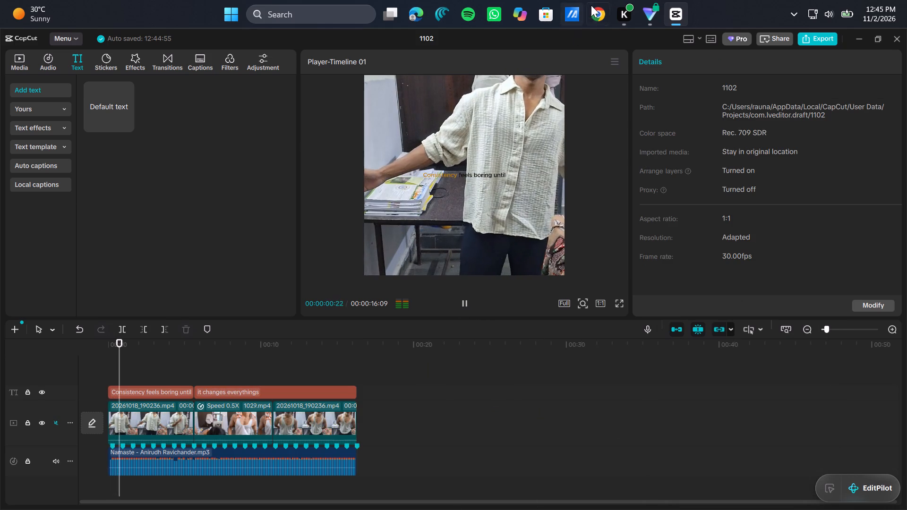
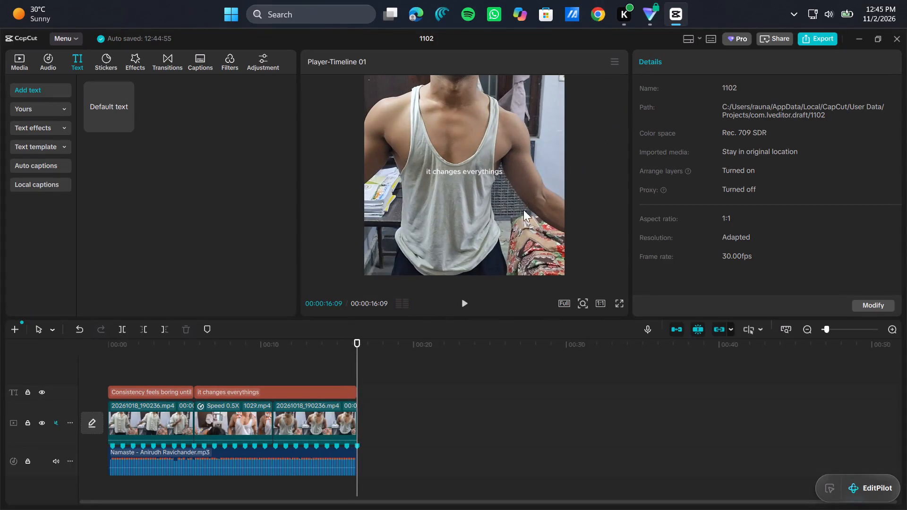
# Replay the edited video from the beginning to check the text overlays, footage cuts and music together.
pyautogui.click(469, 306)
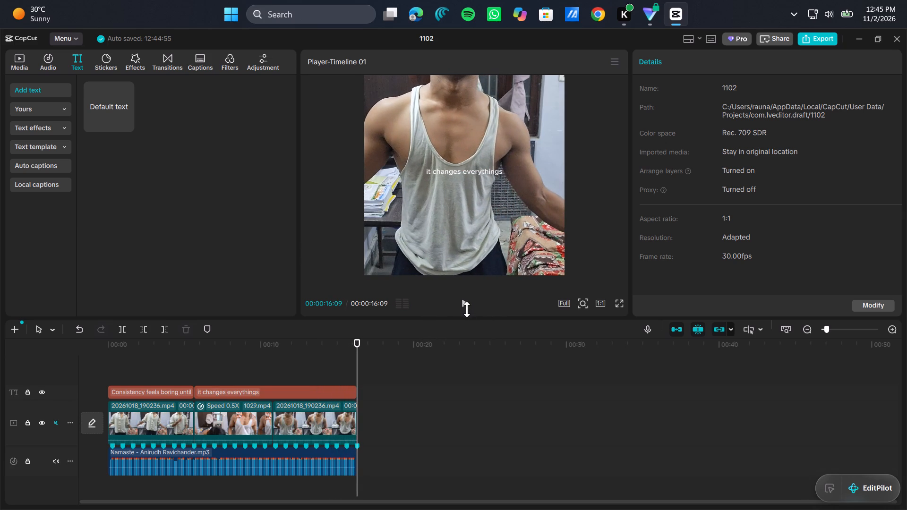
pyautogui.click(466, 306)
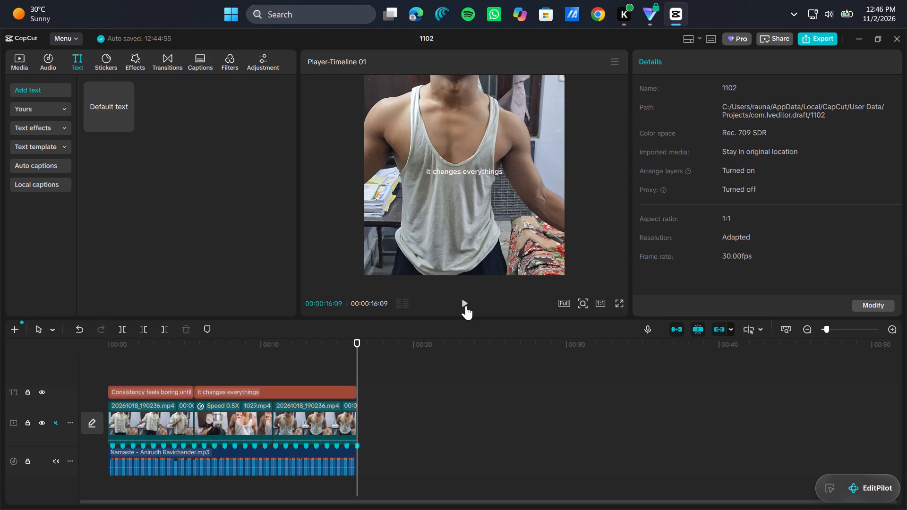
pyautogui.click(466, 306)
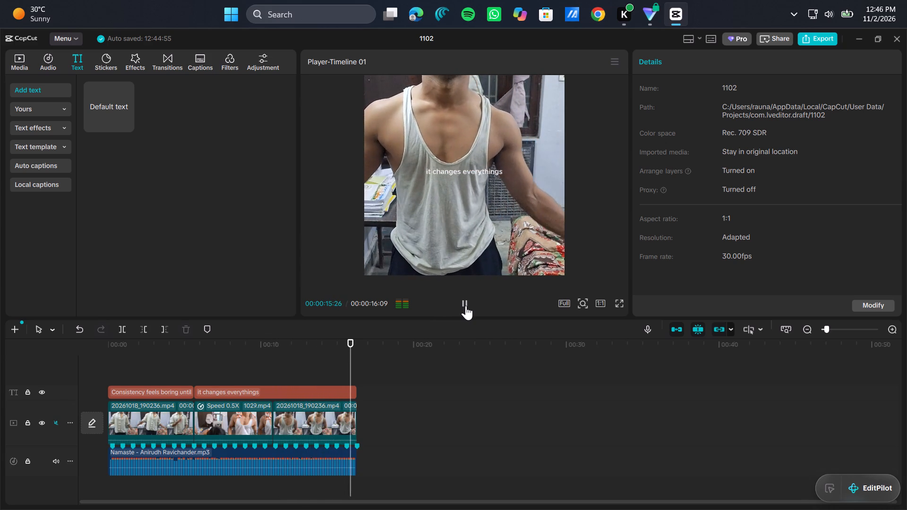
pyautogui.click(466, 306)
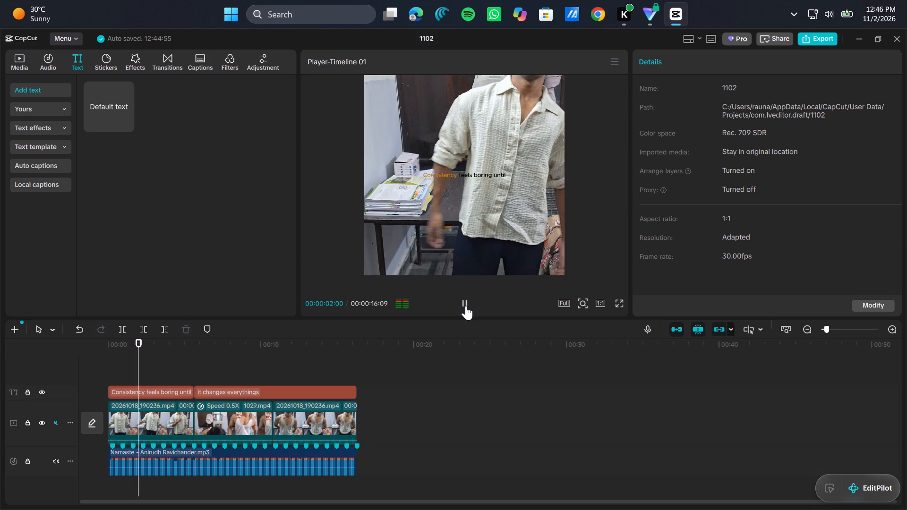
pyautogui.click(466, 306)
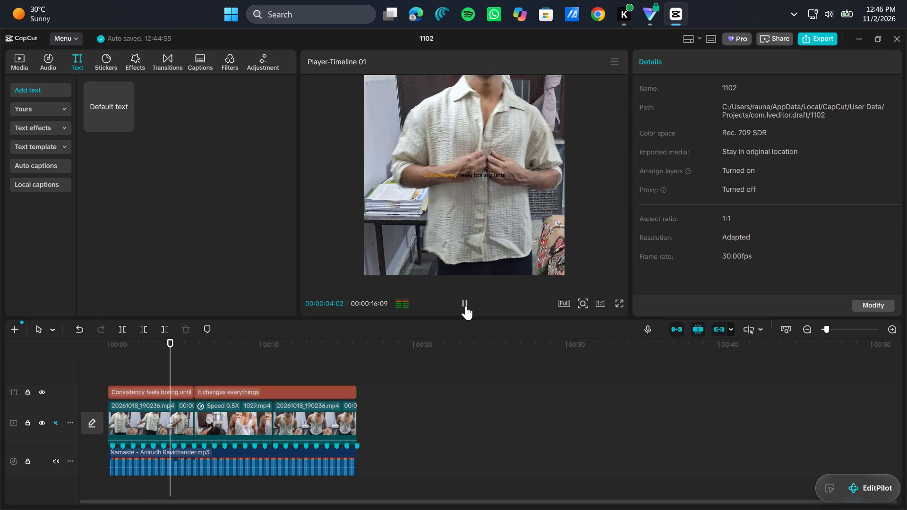